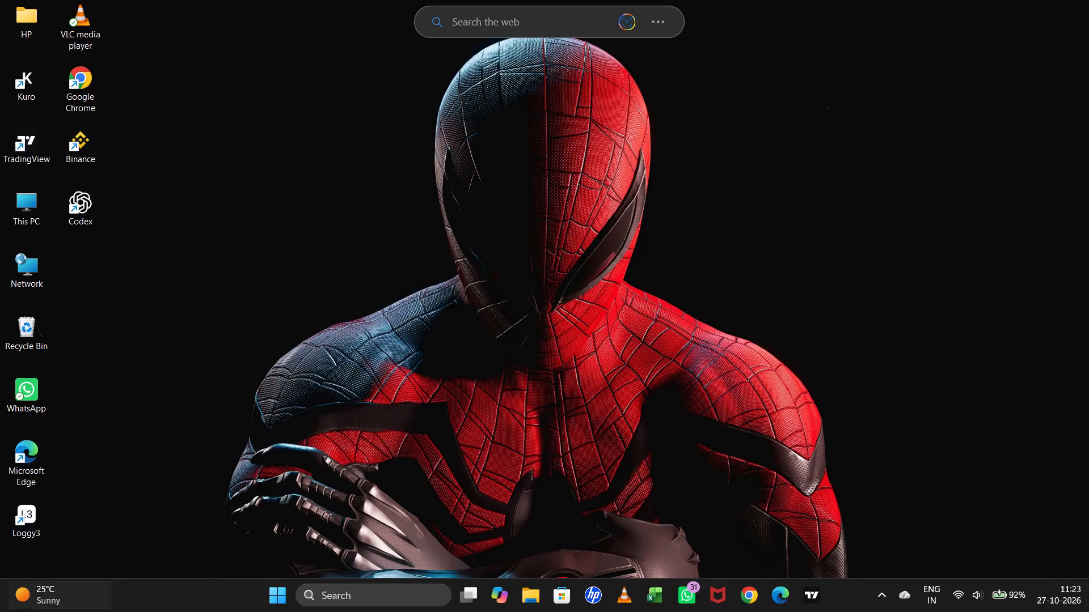
Open YouTube in Microsoft Edge and close the Instagram tab.
{"action": "double_click", "coordinate": [31, 452]}
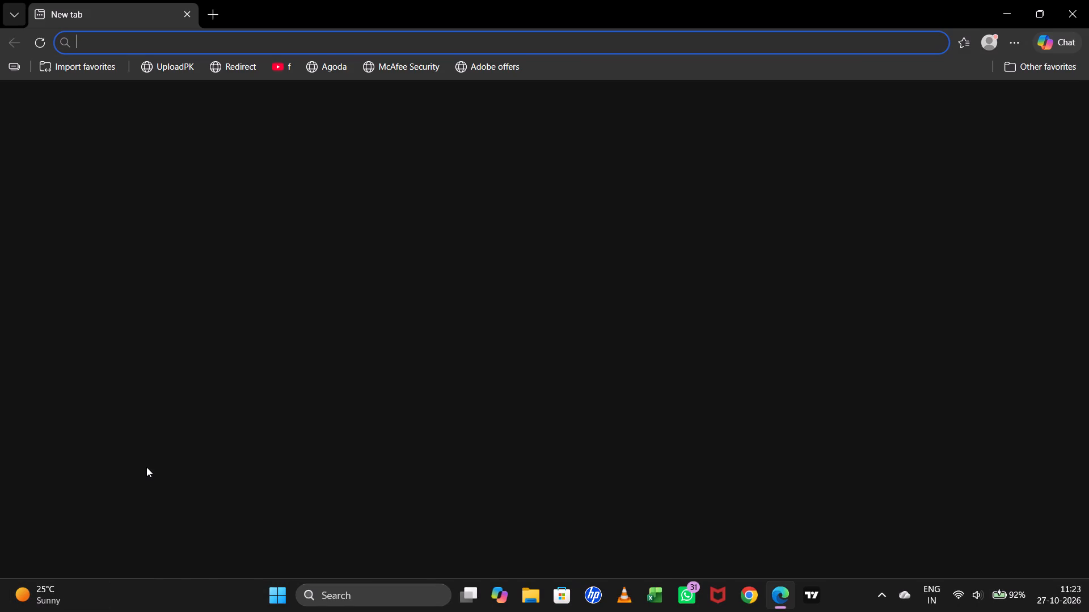
{"action": "left_click", "coordinate": [244, 215]}
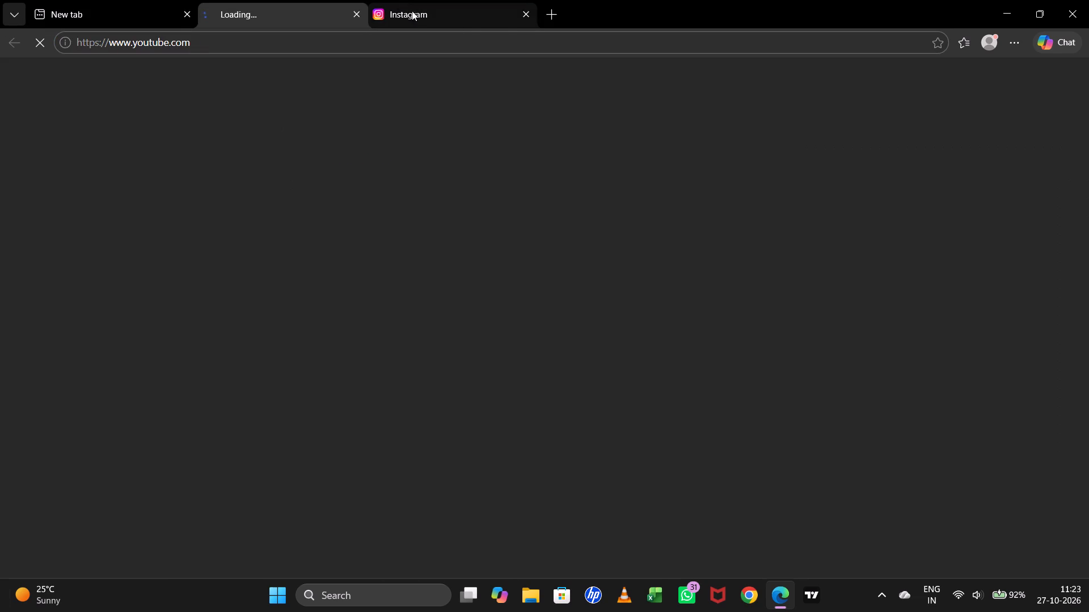
{"action": "left_click", "coordinate": [526, 14]}
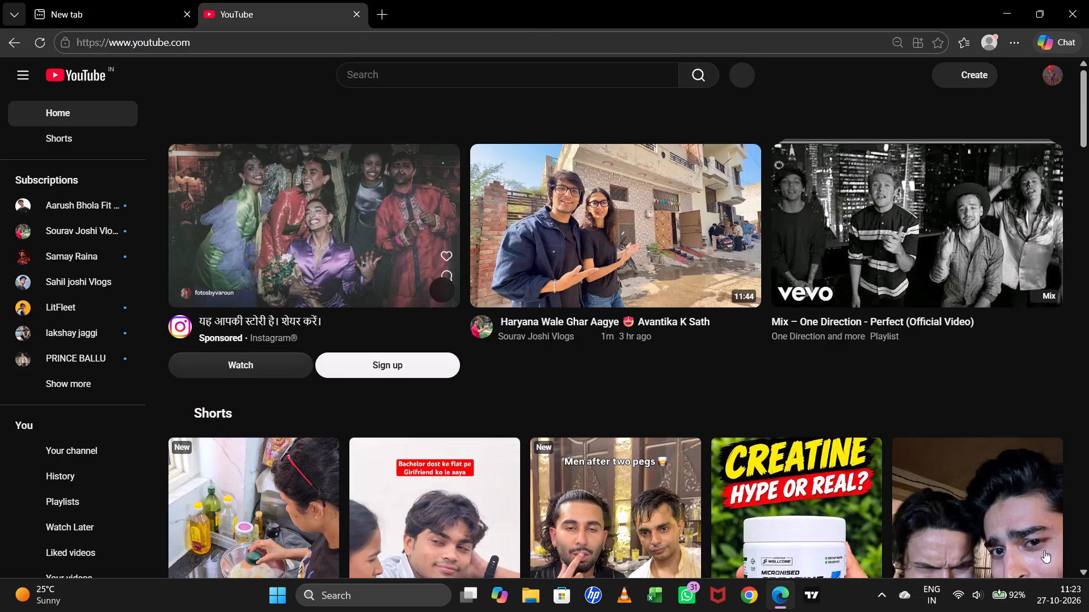
Browse the YouTube home feed and play the mix "One Direction - Perfect (Official Video)".
{"action": "scroll", "coordinate": [1043, 556], "scroll_direction": "down", "scroll_amount": 5}
{"action": "scroll", "coordinate": [1042, 561], "scroll_direction": "up", "scroll_amount": 1}
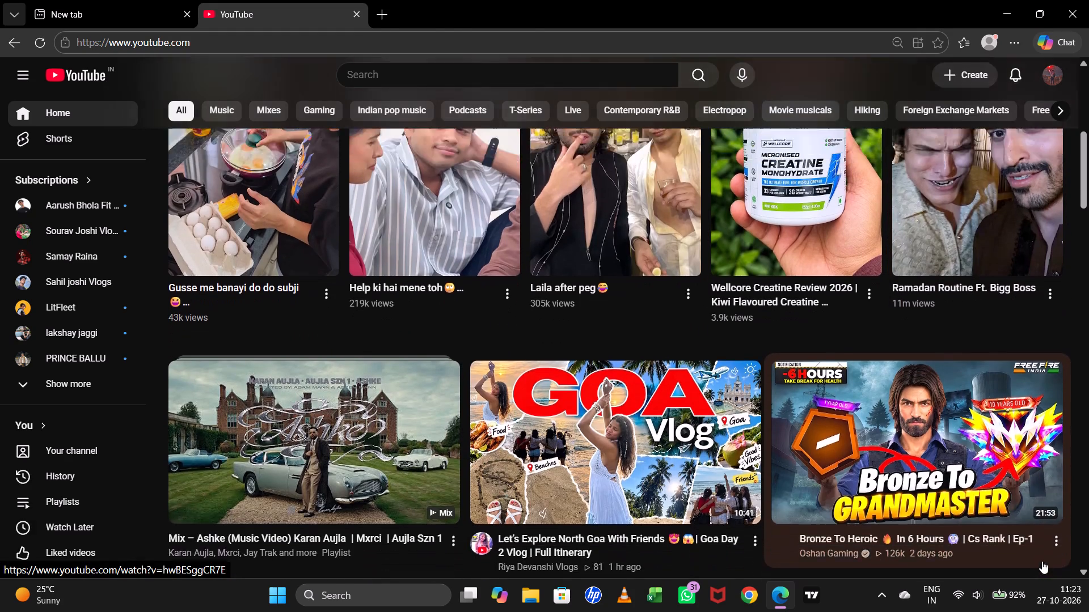
{"action": "scroll", "coordinate": [1042, 561], "scroll_direction": "up", "scroll_amount": 2}
{"action": "scroll", "coordinate": [1042, 562], "scroll_direction": "down", "scroll_amount": 1}
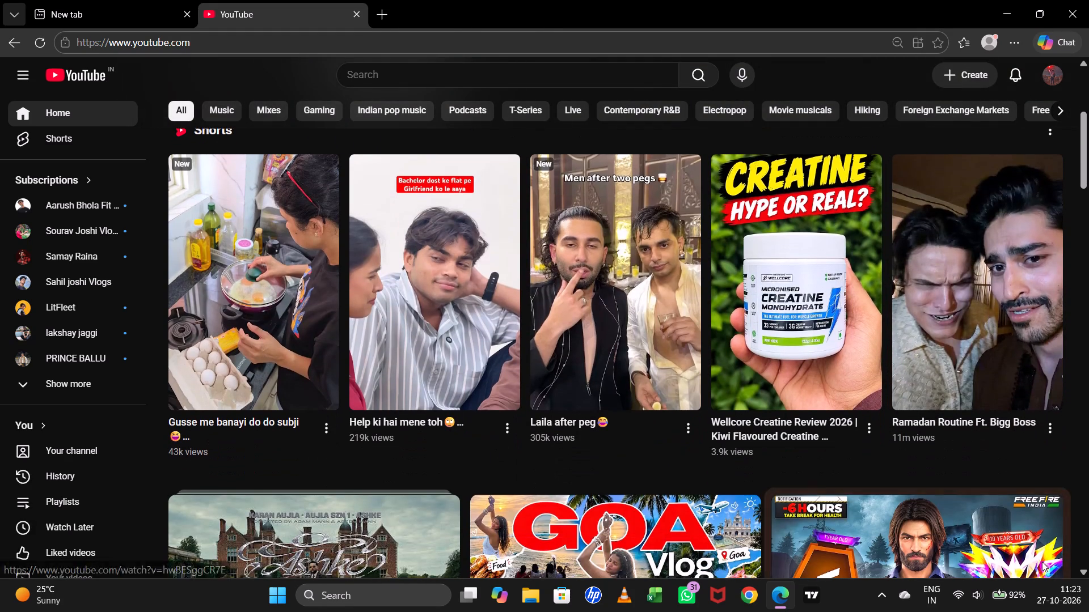
{"action": "scroll", "coordinate": [1042, 562], "scroll_direction": "down", "scroll_amount": 2}
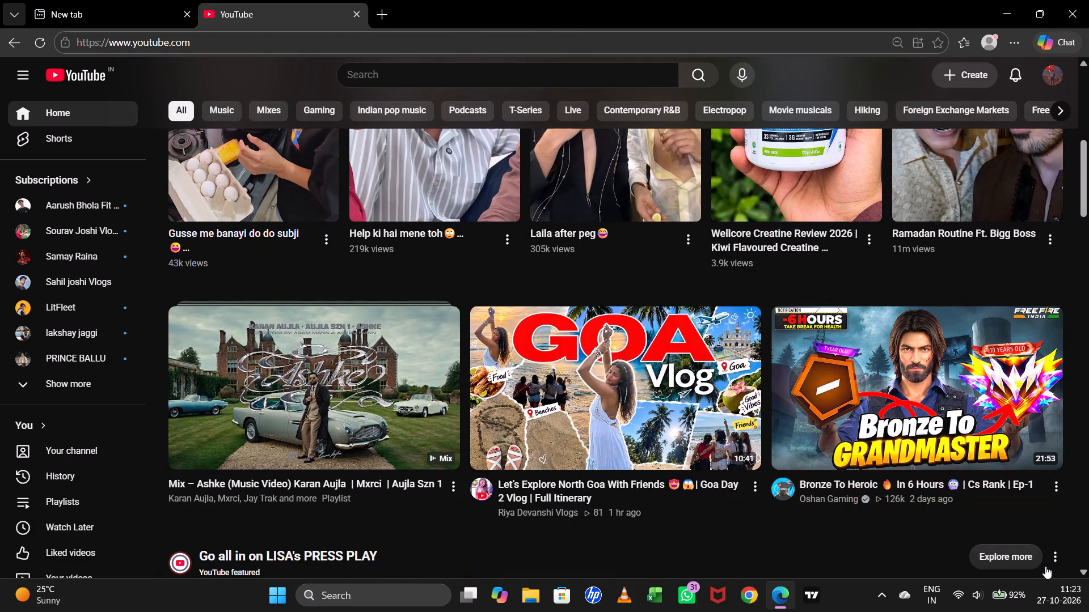
{"action": "scroll", "coordinate": [450, 324], "scroll_direction": "up", "scroll_amount": 6}
{"action": "left_click", "coordinate": [990, 250]}
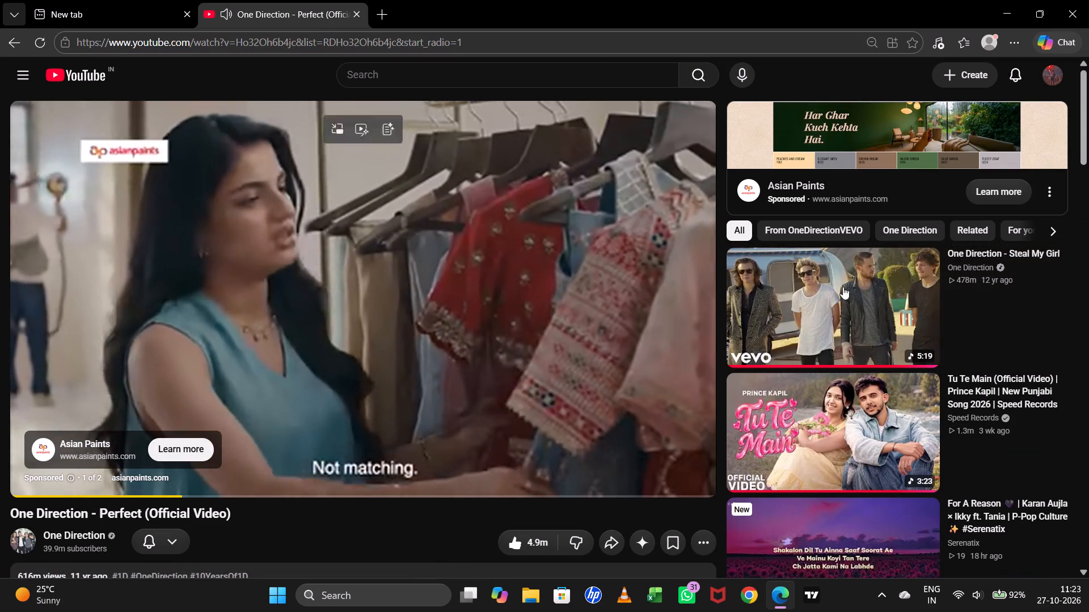
Switch to Google Chrome, search for "goat funded" and open the Goat Funded Trader website.
{"action": "left_click", "coordinate": [757, 594]}
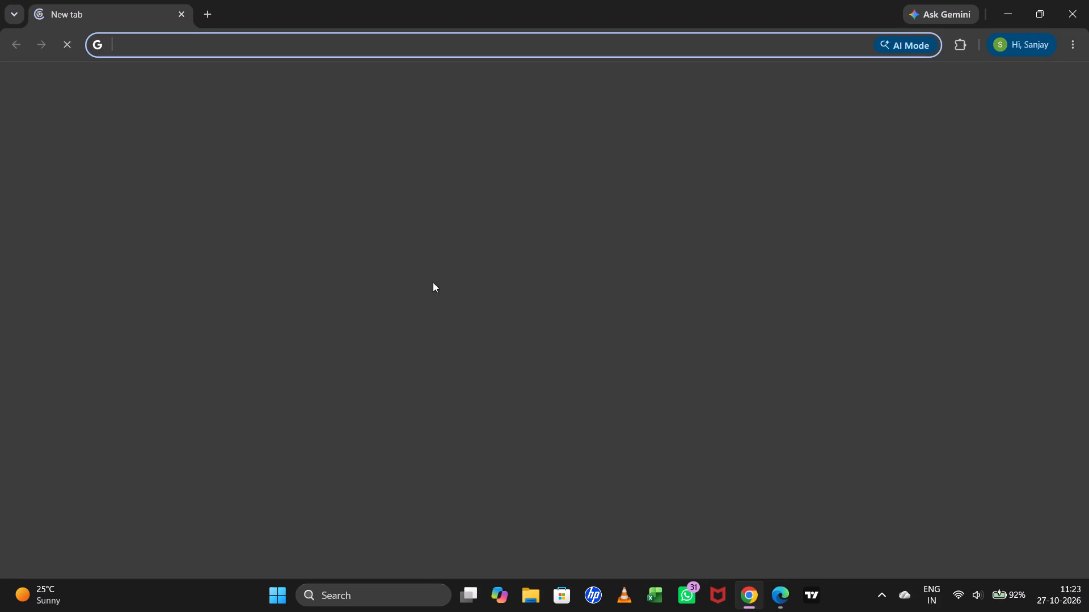
{"action": "left_click", "coordinate": [431, 281]}
{"action": "left_click", "coordinate": [380, 371]}
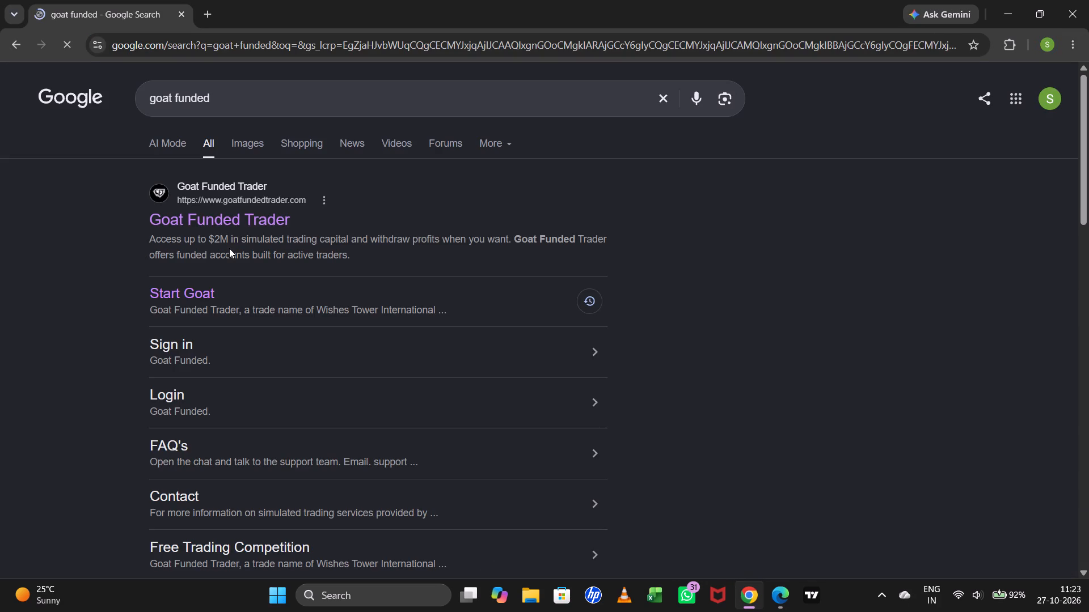
{"action": "left_click", "coordinate": [242, 224]}
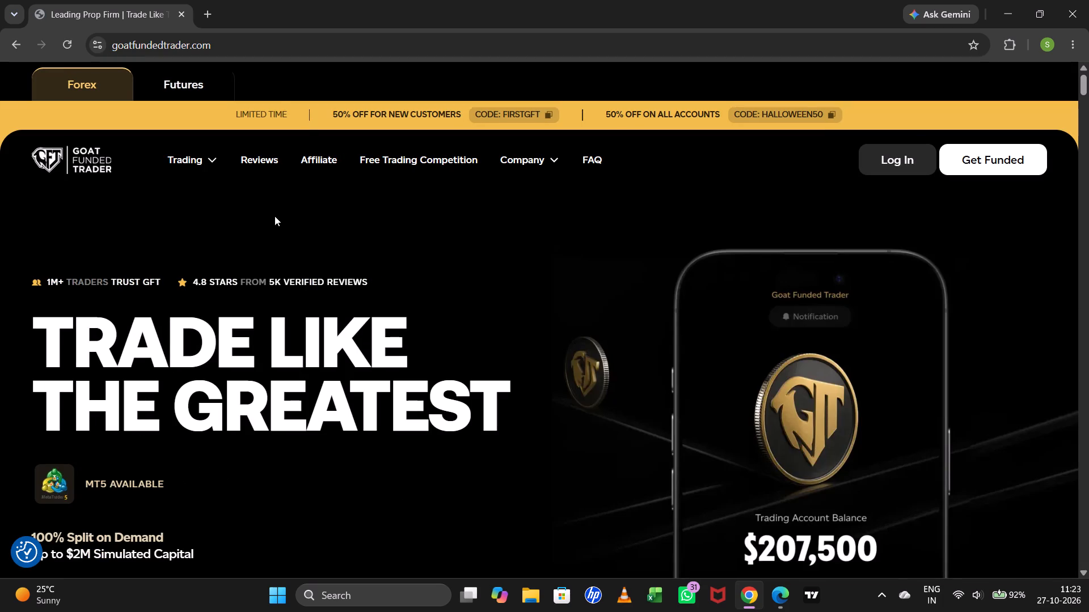
Go to the Goat Funded Trader account dashboard and dismiss the promotional pop-up.
{"action": "left_click", "coordinate": [914, 161]}
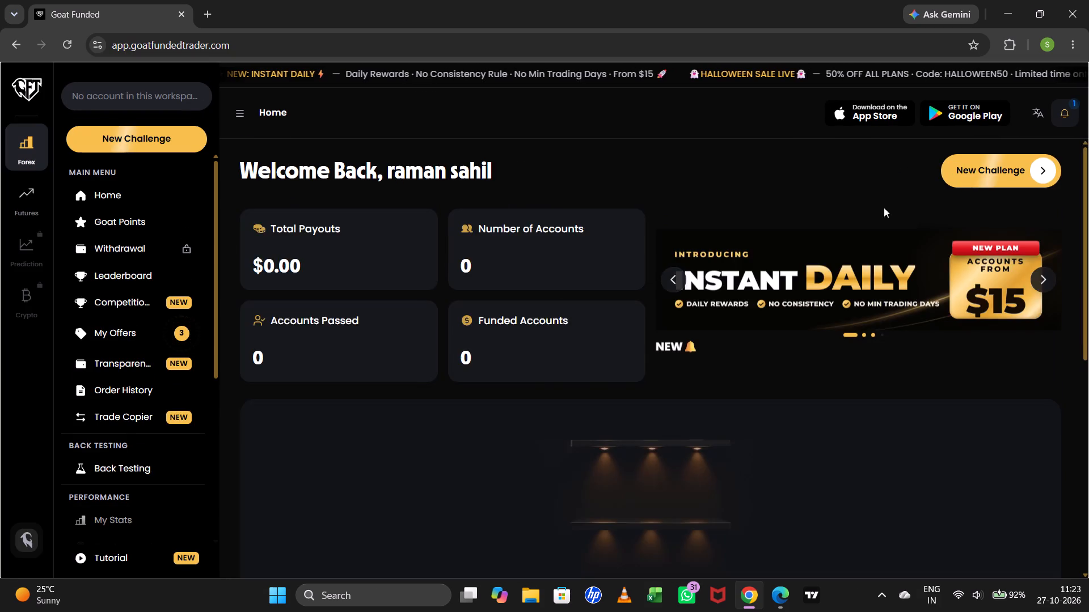
{"action": "left_click", "coordinate": [653, 116]}
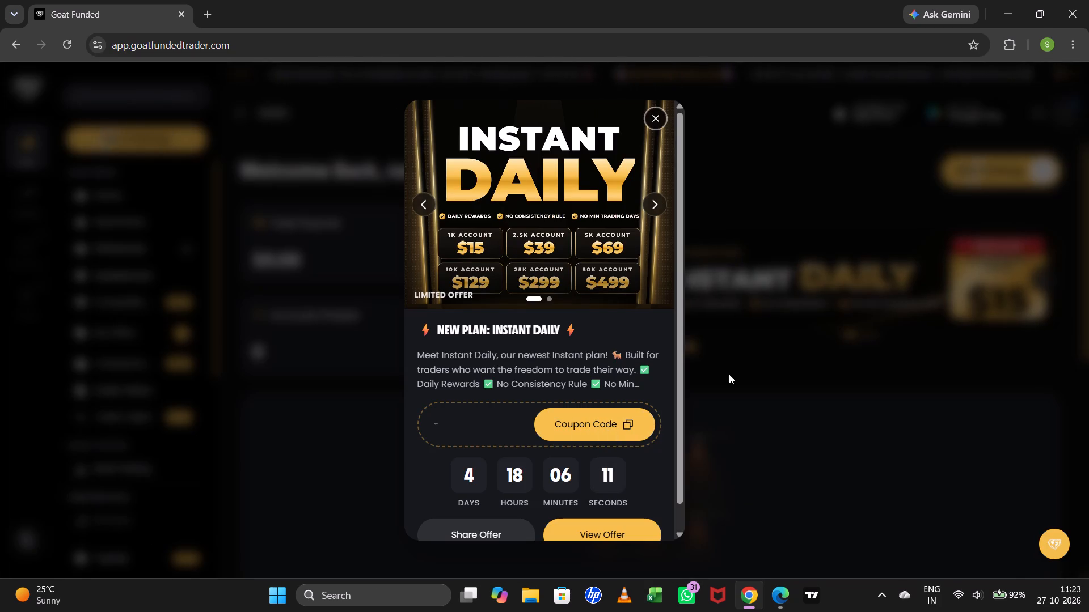
Switch to Microsoft Edge and skip the ad on the One Direction video.
{"action": "left_click", "coordinate": [781, 592]}
{"action": "left_click", "coordinate": [677, 433]}
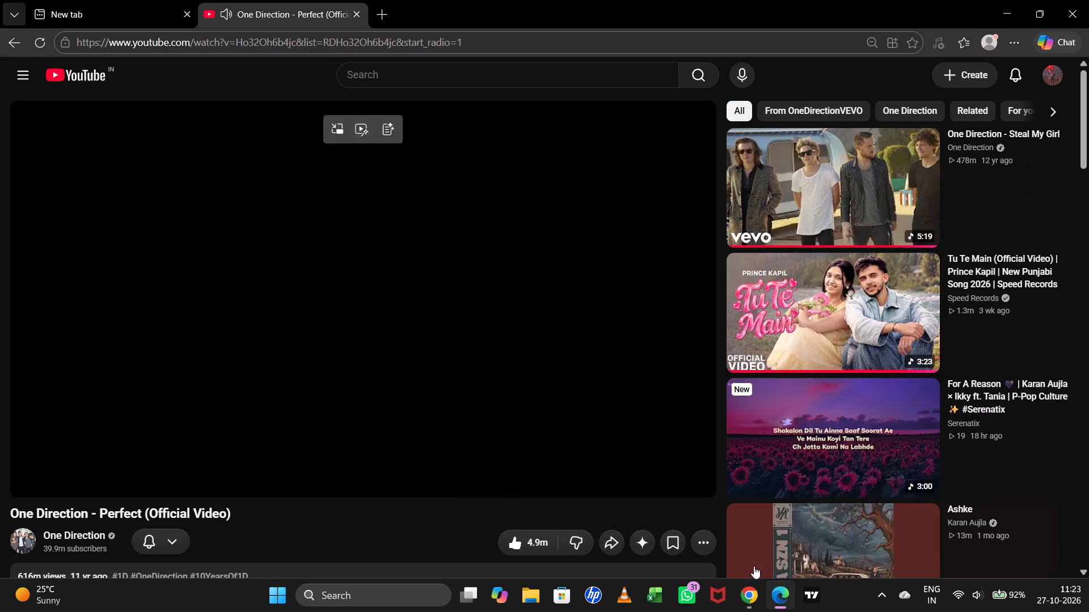
Return to Google Chrome and open the prop challenges in the Back Testing section.
{"action": "left_click", "coordinate": [751, 595]}
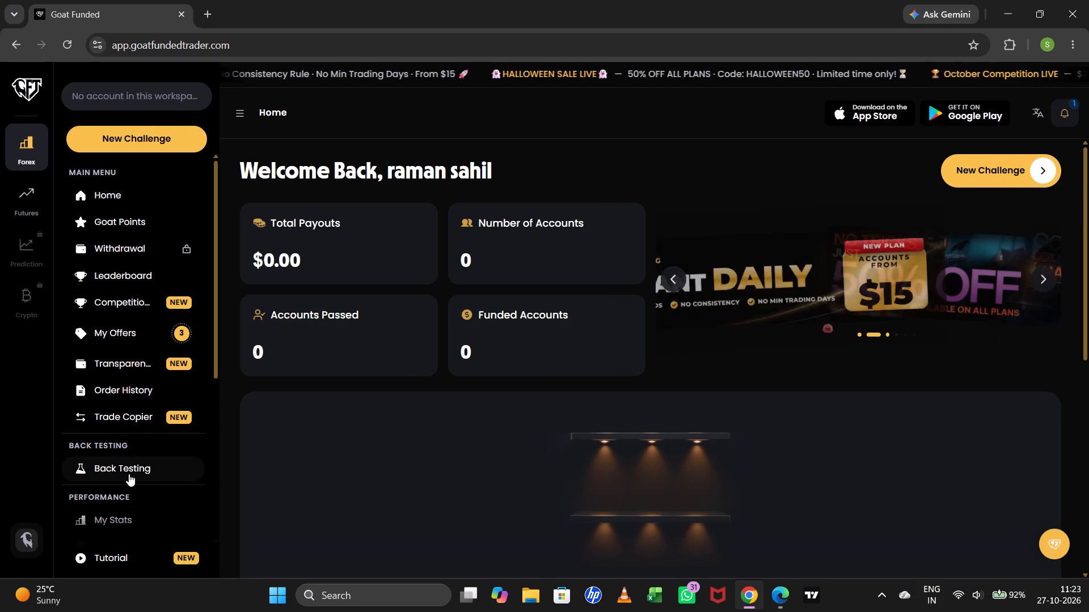
{"action": "left_click", "coordinate": [129, 474]}
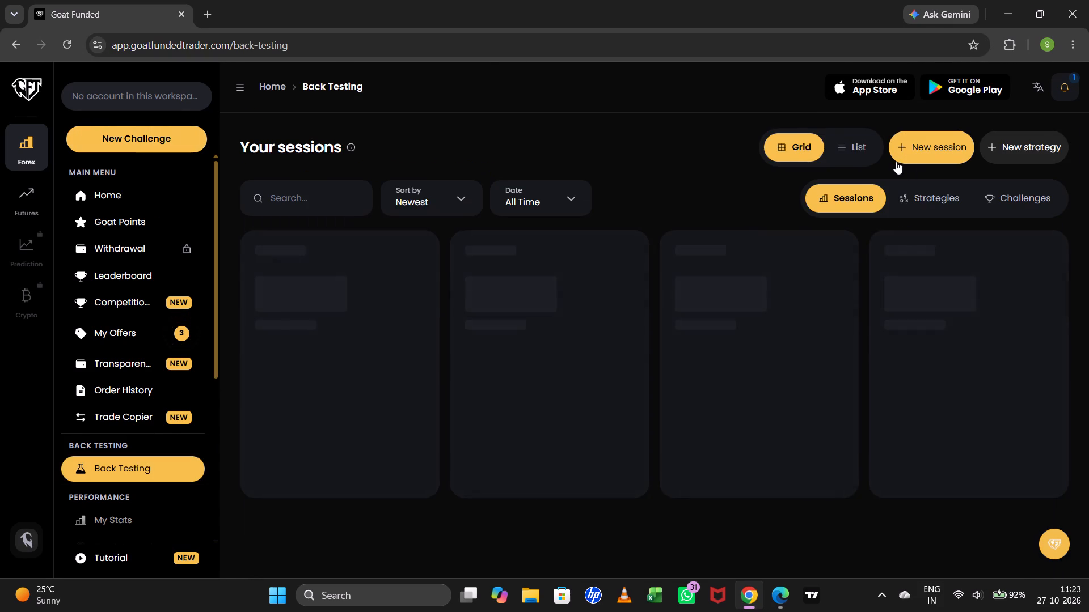
{"action": "scroll", "coordinate": [838, 334], "scroll_direction": "down", "scroll_amount": 2}
{"action": "scroll", "coordinate": [837, 338], "scroll_direction": "up", "scroll_amount": 4}
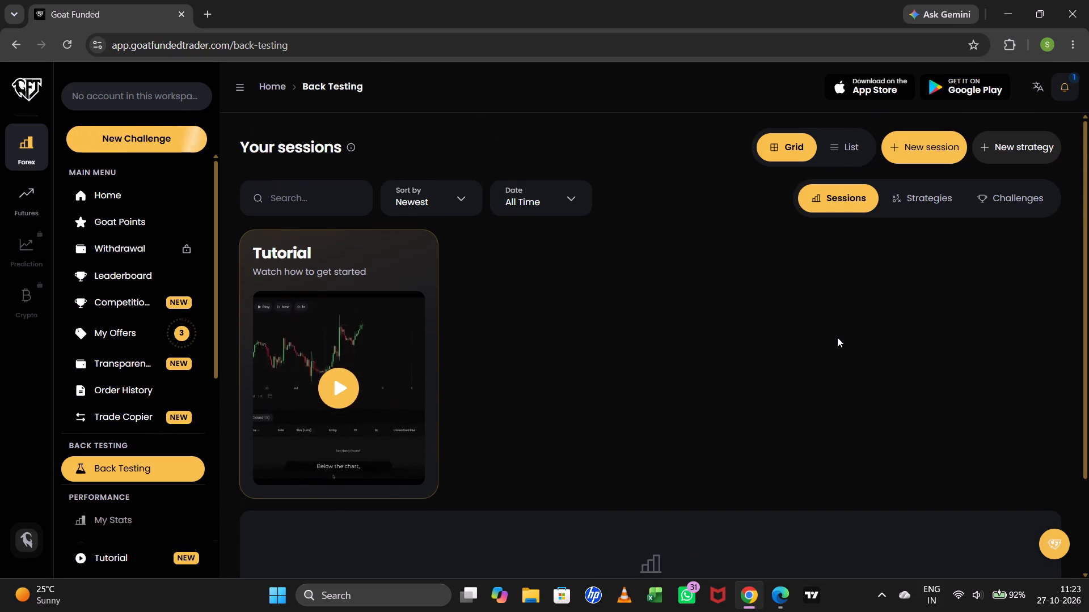
{"action": "left_click", "coordinate": [1019, 205]}
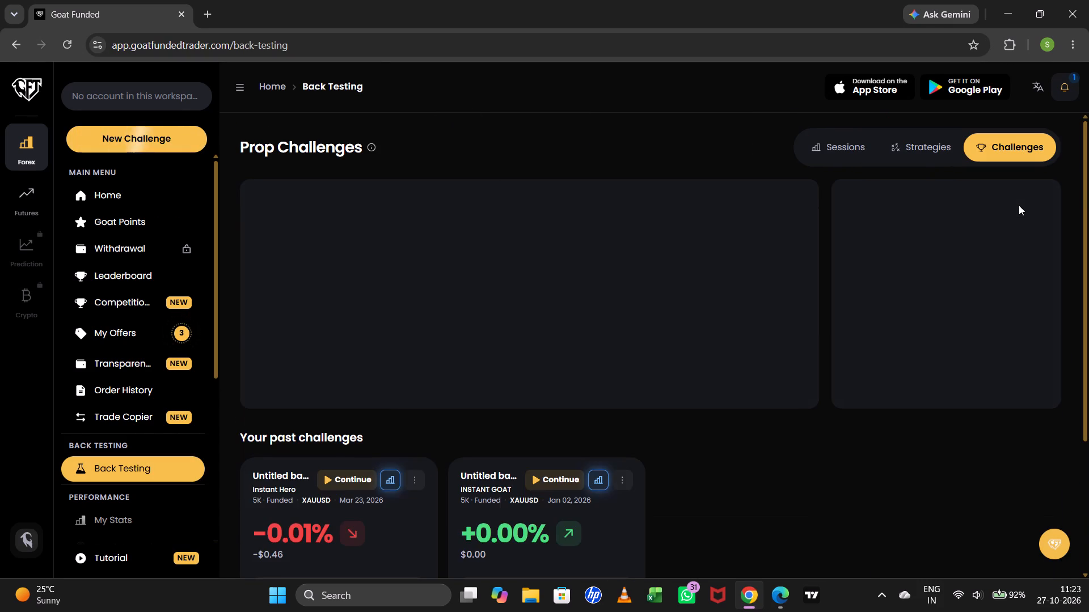
Choose the 100K account size for the INSTANT GOAT challenge model.
{"action": "left_click", "coordinate": [470, 340]}
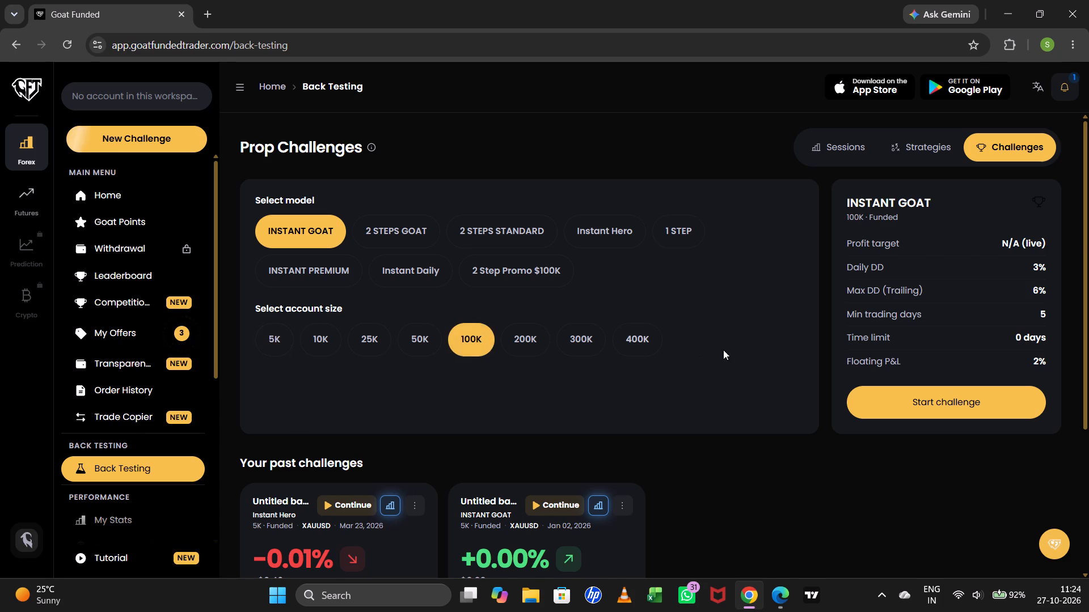
{"action": "scroll", "coordinate": [723, 353], "scroll_direction": "down", "scroll_amount": 2}
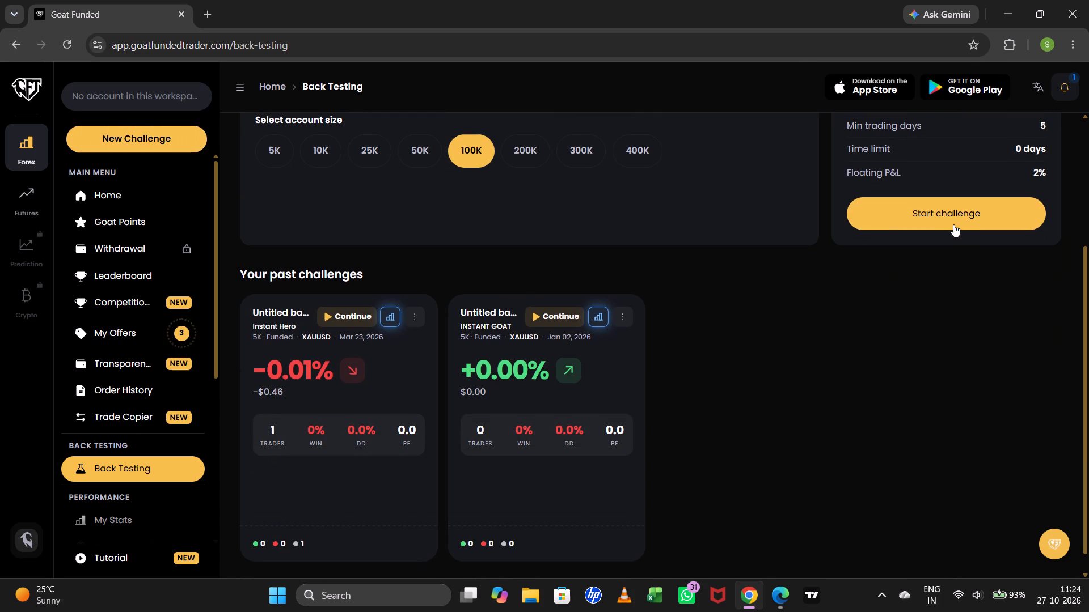
{"action": "scroll", "coordinate": [942, 239], "scroll_direction": "up", "scroll_amount": 3}
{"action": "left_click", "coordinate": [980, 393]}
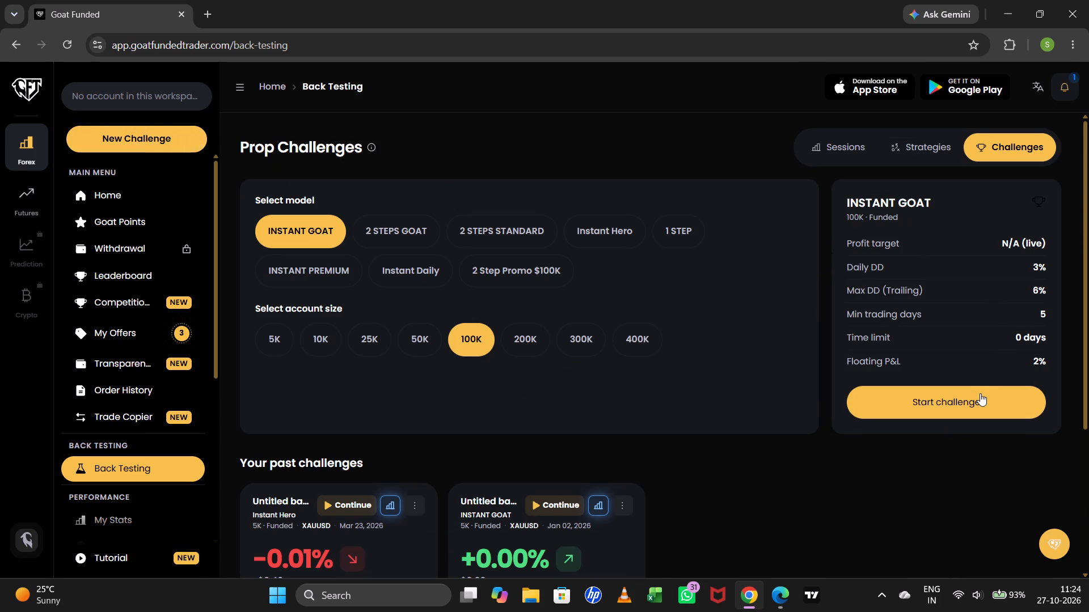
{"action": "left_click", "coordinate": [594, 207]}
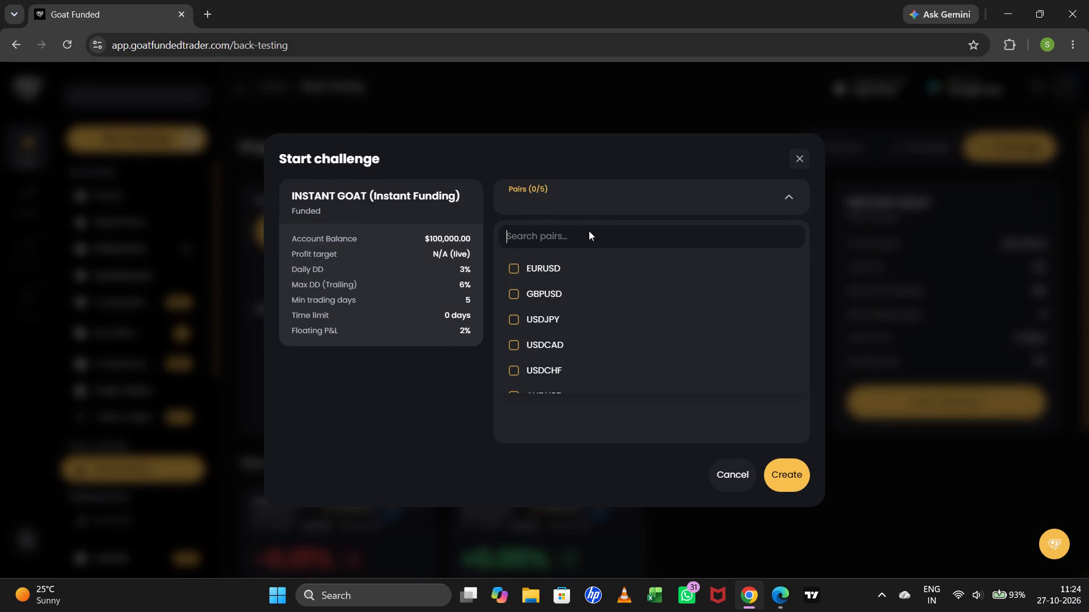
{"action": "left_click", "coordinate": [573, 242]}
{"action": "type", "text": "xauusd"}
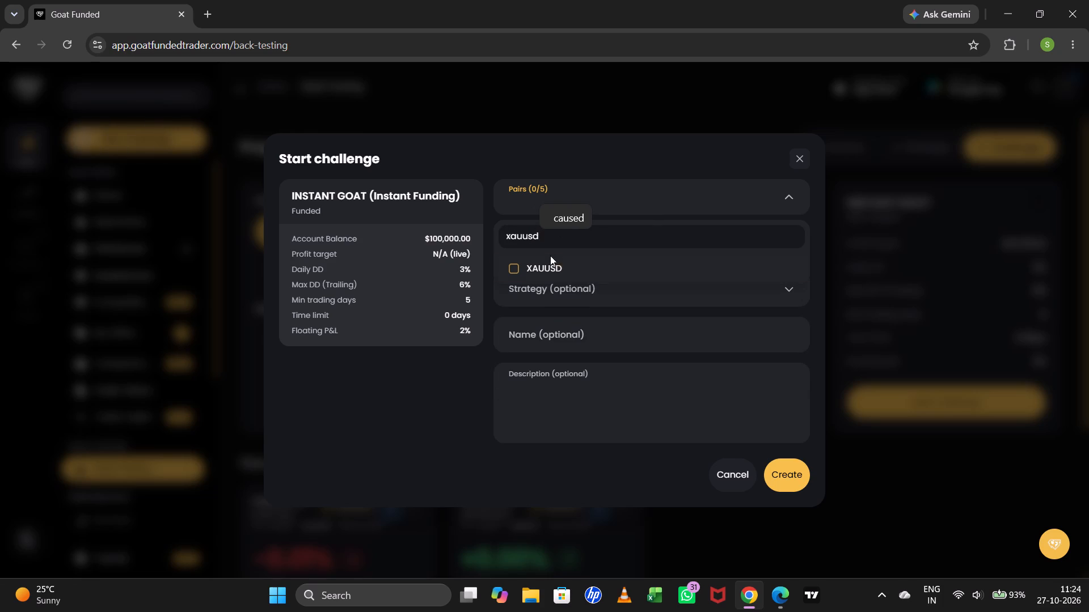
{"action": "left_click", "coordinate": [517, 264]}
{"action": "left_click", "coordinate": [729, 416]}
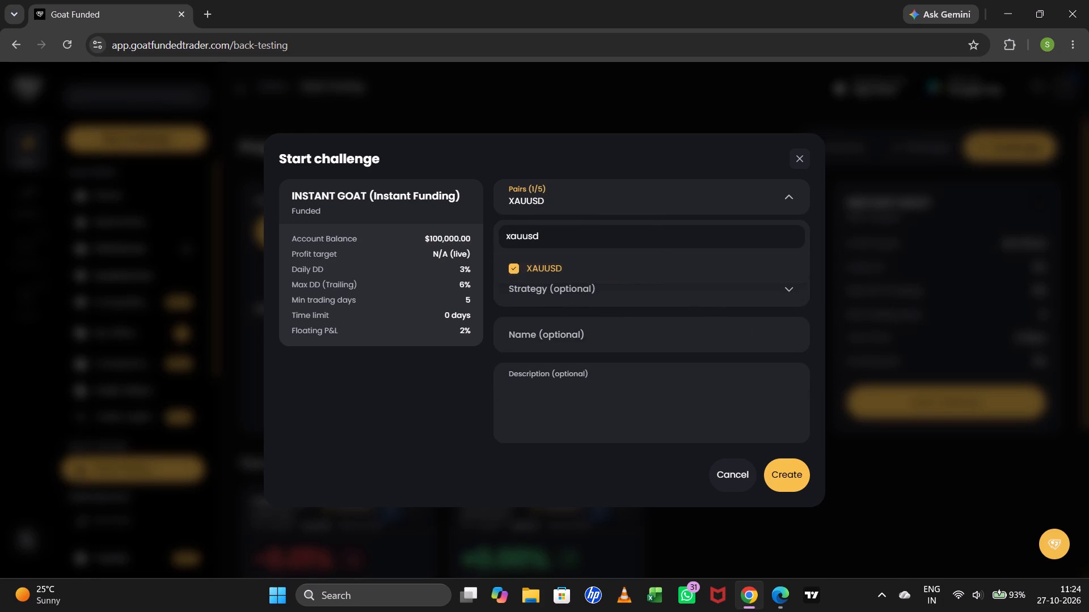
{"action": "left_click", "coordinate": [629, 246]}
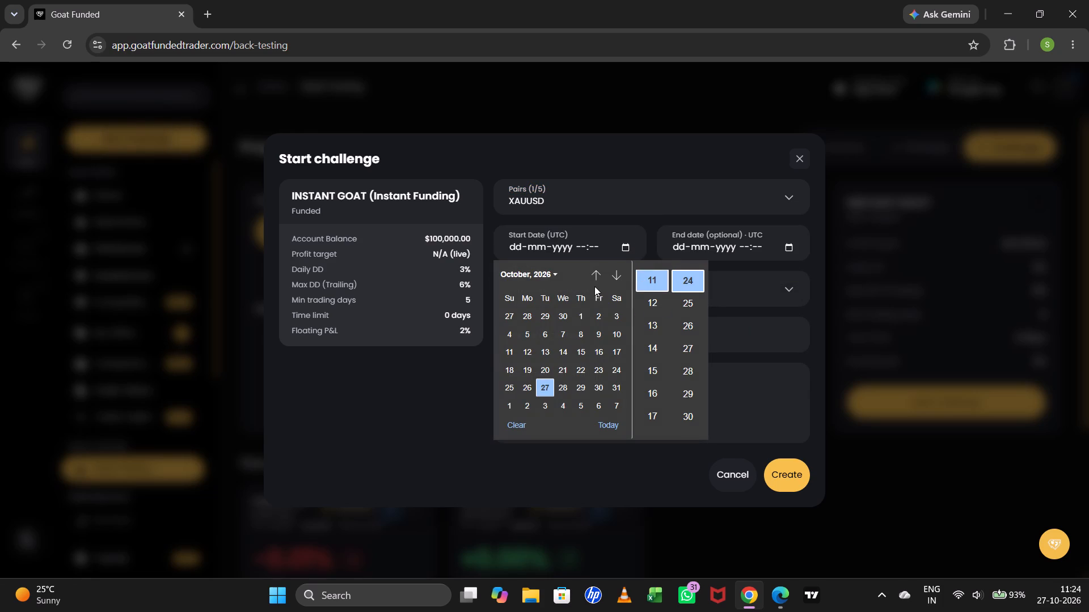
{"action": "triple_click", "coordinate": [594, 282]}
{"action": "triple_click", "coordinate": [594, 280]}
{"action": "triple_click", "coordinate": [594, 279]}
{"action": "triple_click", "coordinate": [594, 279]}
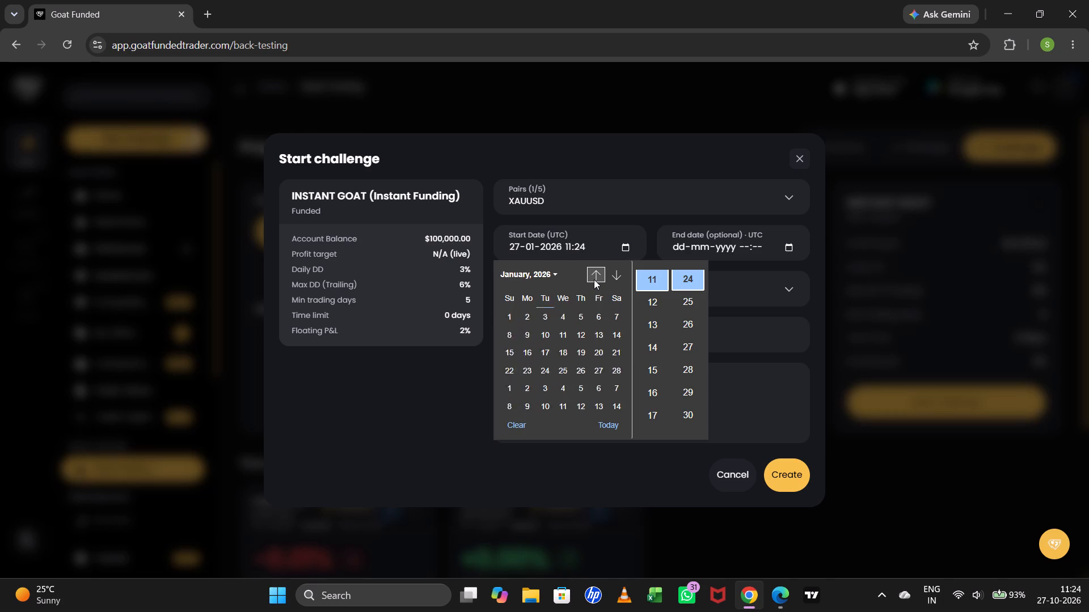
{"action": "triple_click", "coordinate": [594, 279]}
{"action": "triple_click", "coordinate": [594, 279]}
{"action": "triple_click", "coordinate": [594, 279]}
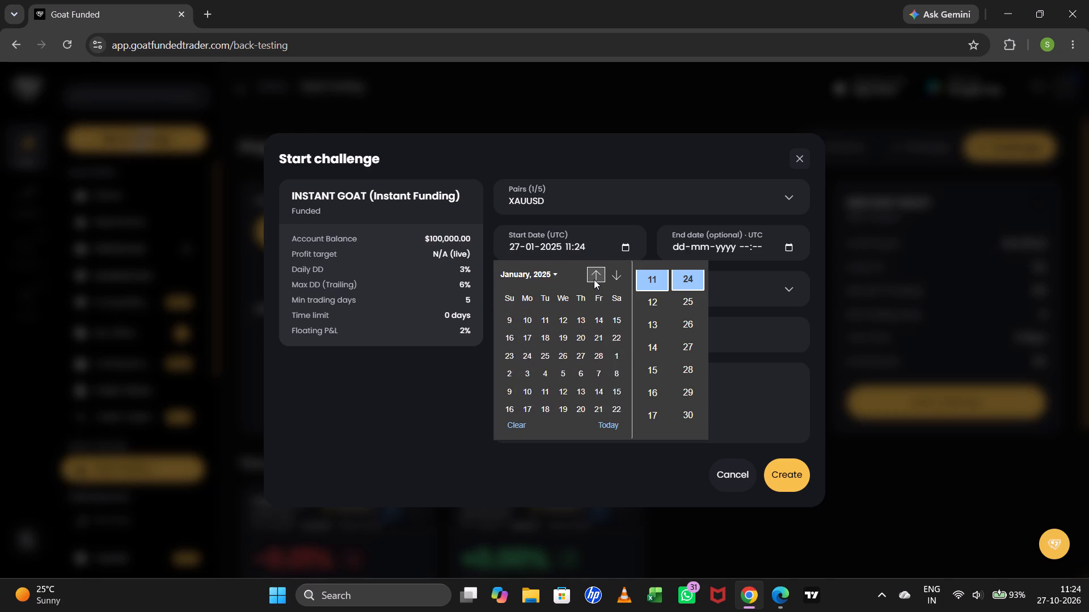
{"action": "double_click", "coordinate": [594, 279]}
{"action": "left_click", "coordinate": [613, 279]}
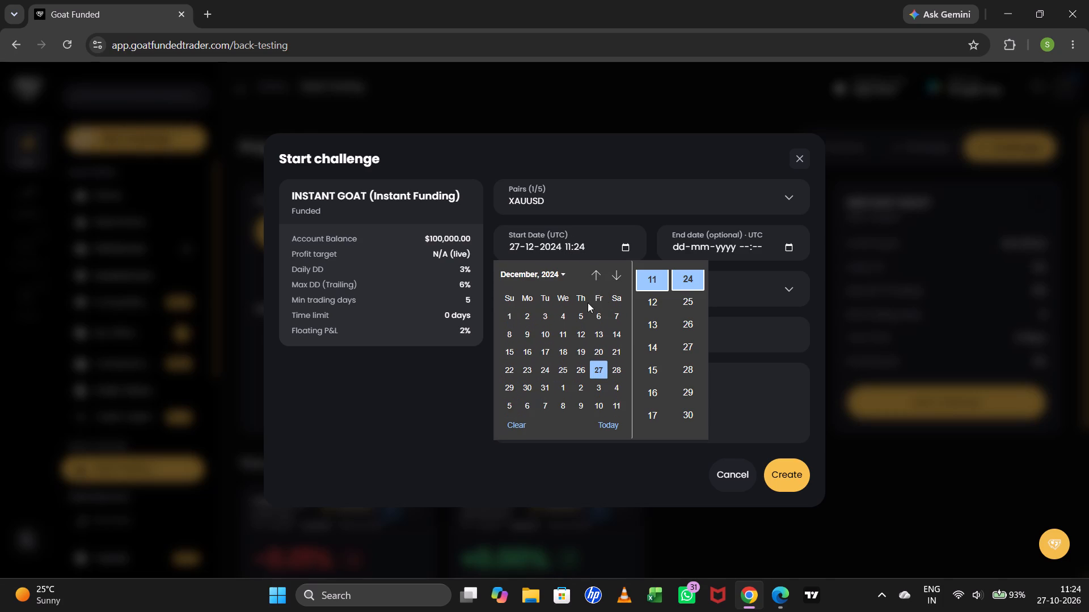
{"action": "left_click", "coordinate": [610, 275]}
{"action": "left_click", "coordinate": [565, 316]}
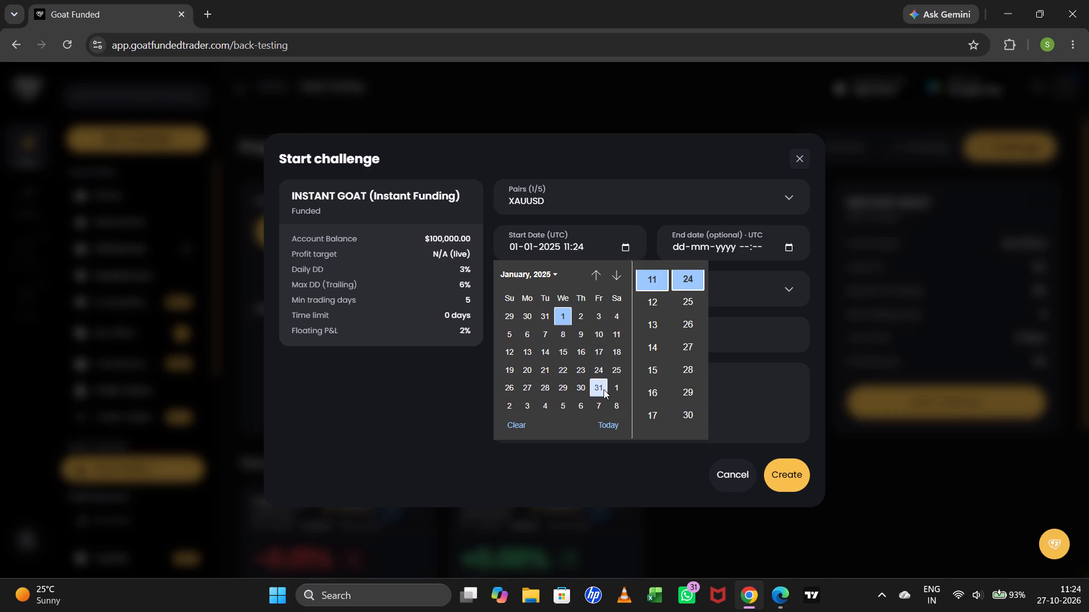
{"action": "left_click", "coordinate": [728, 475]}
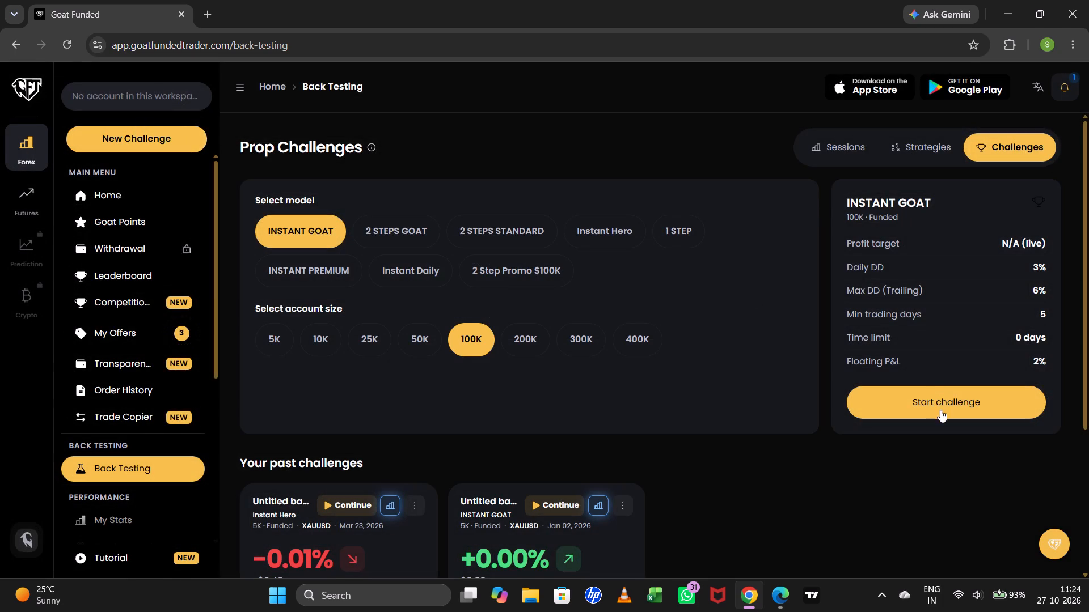
Start a new INSTANT GOAT 100K challenge and choose XAUUSD as its trading pair.
{"action": "left_click", "coordinate": [940, 409]}
{"action": "left_click", "coordinate": [673, 198]}
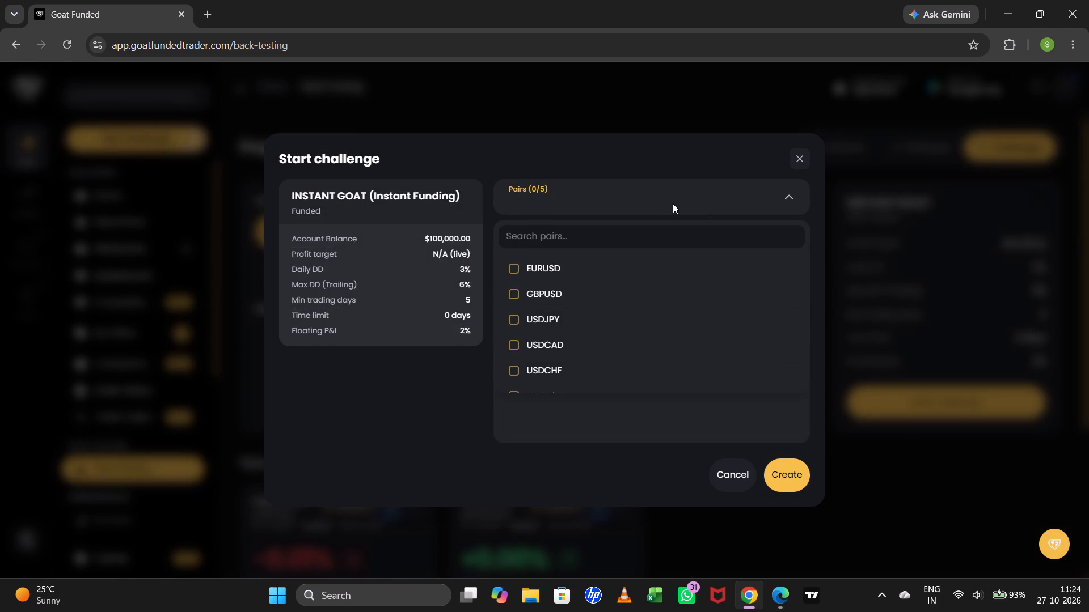
{"action": "type", "text": "xauua"}
{"action": "key", "text": "BackSpace"}
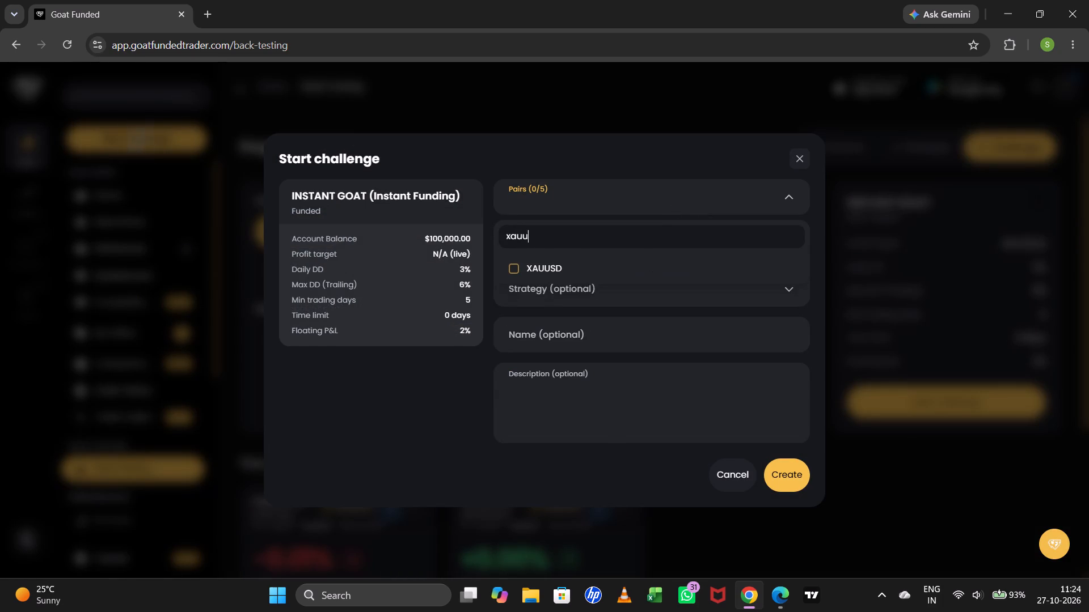
{"action": "key", "text": "BackSpace"}
{"action": "left_click", "coordinate": [535, 266]}
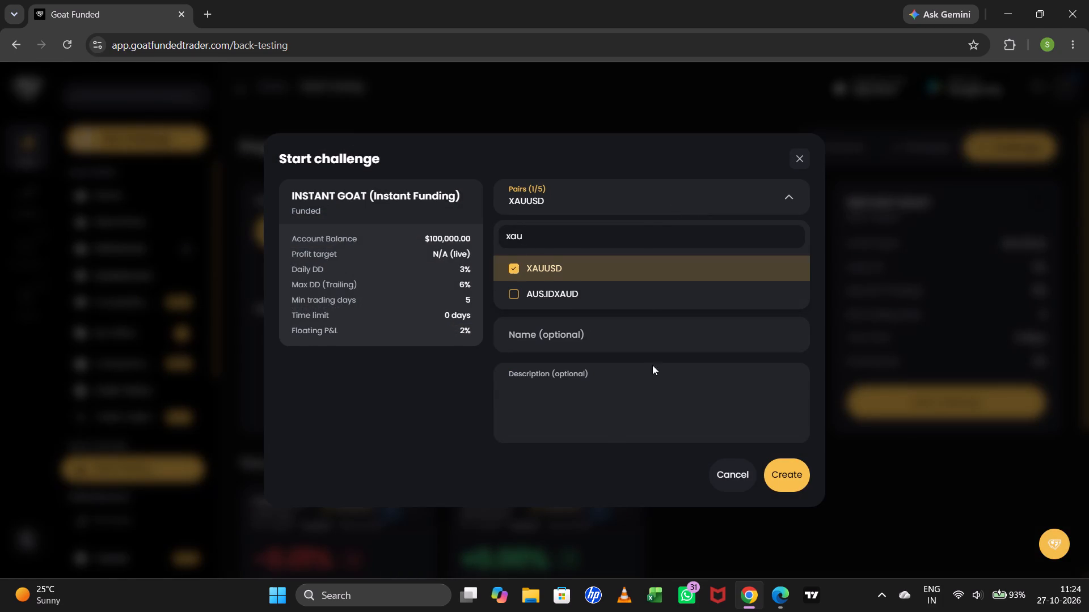
{"action": "left_click", "coordinate": [619, 437]}
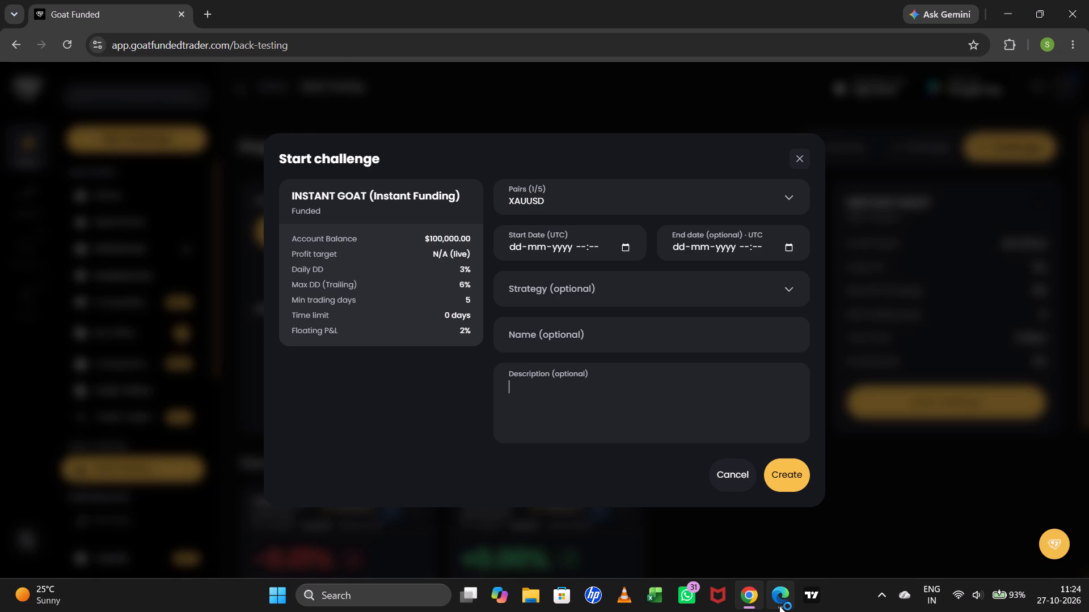
Rewind the One Direction video in Microsoft Edge by 25 seconds and return to the challenge form in Google Chrome.
{"action": "left_click", "coordinate": [779, 606]}
{"action": "key", "text": "Left"}
{"action": "key", "text": "Left"}
{"action": "key", "text": "Left"}
{"action": "key", "text": "Left"}
{"action": "key", "text": "Left"}
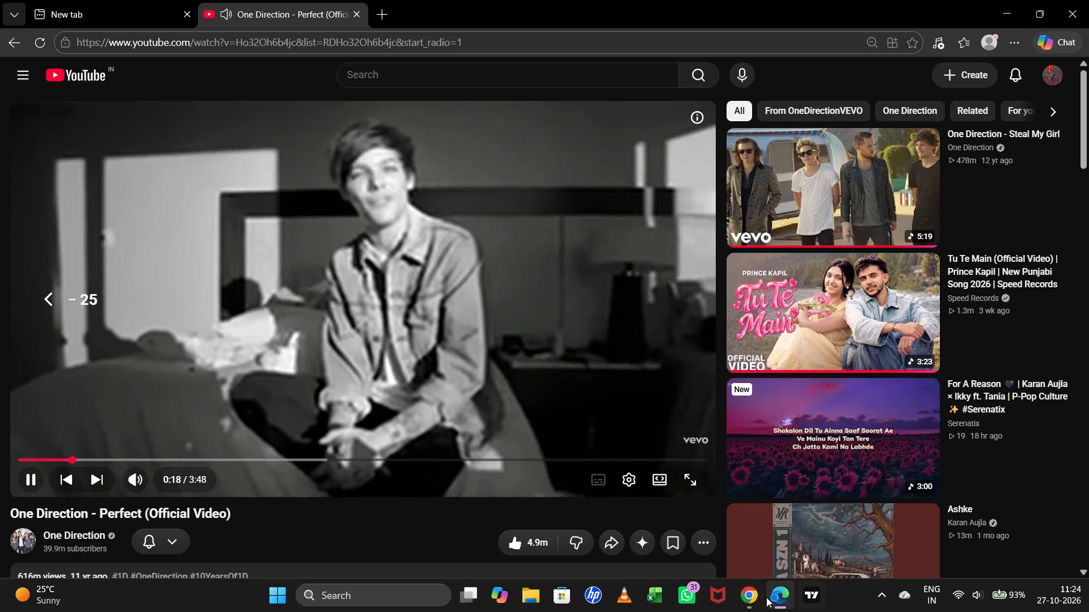
{"action": "left_click", "coordinate": [746, 601]}
{"action": "key", "text": "Left"}
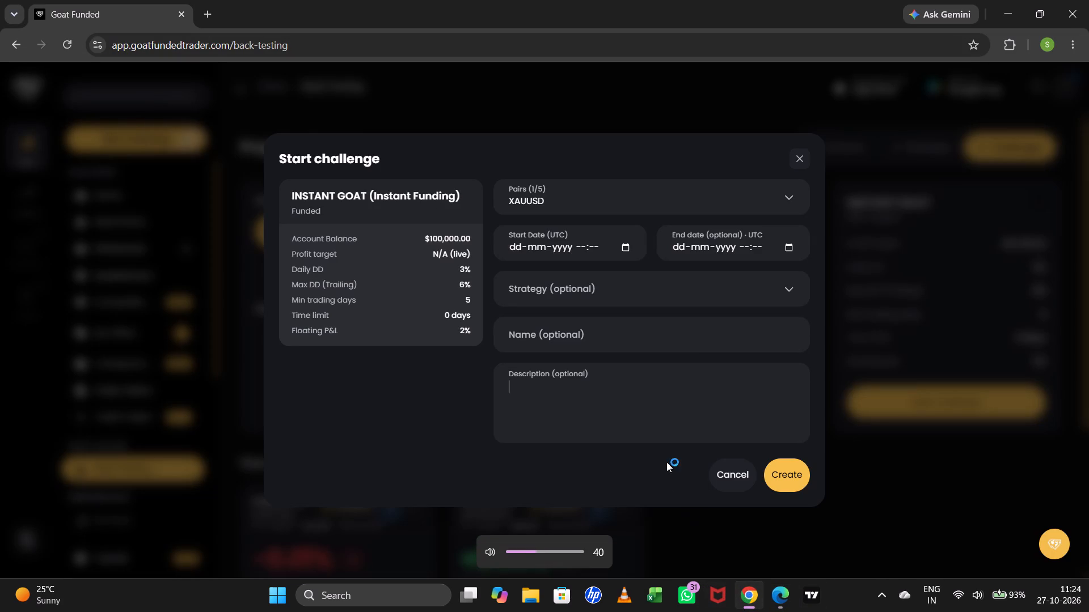
Set the challenge's start date to 01-01-2025 at 11:24 UTC.
{"action": "left_click", "coordinate": [627, 239]}
{"action": "triple_click", "coordinate": [592, 271]}
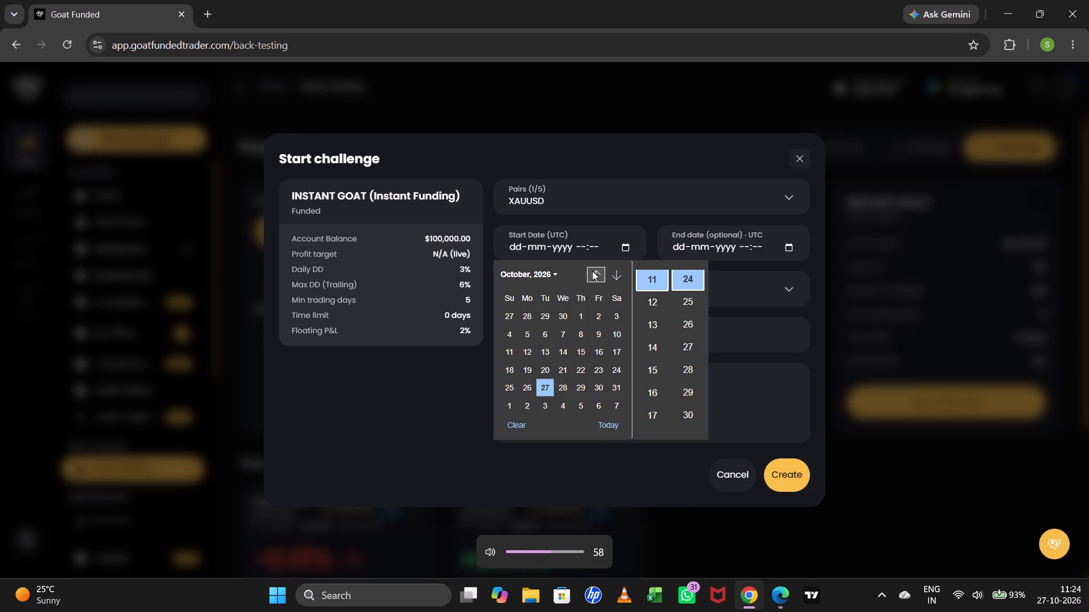
{"action": "triple_click", "coordinate": [592, 271]}
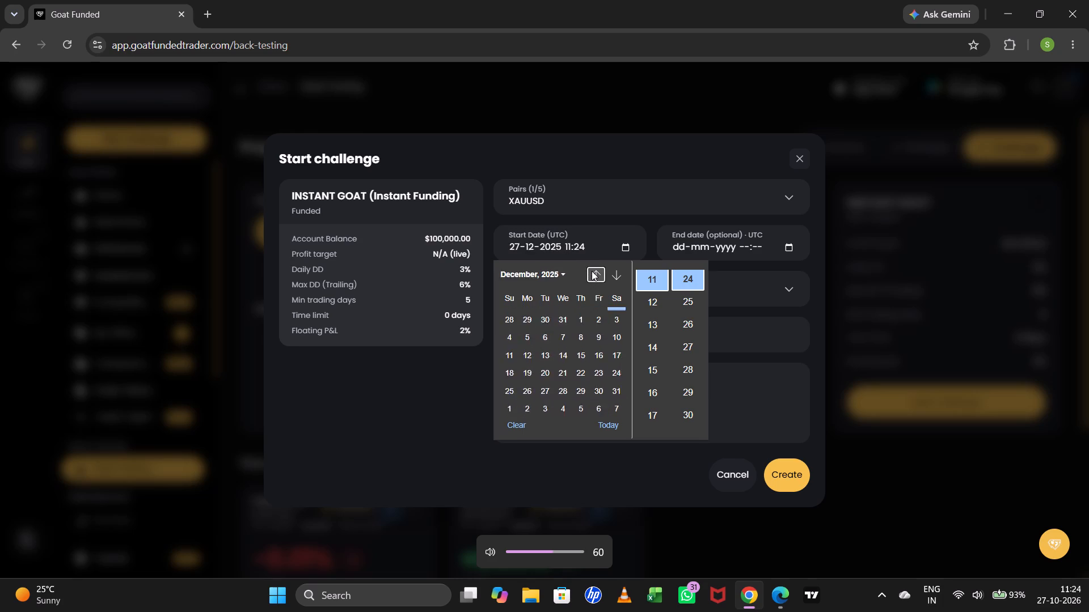
{"action": "triple_click", "coordinate": [592, 271]}
{"action": "triple_click", "coordinate": [592, 273]}
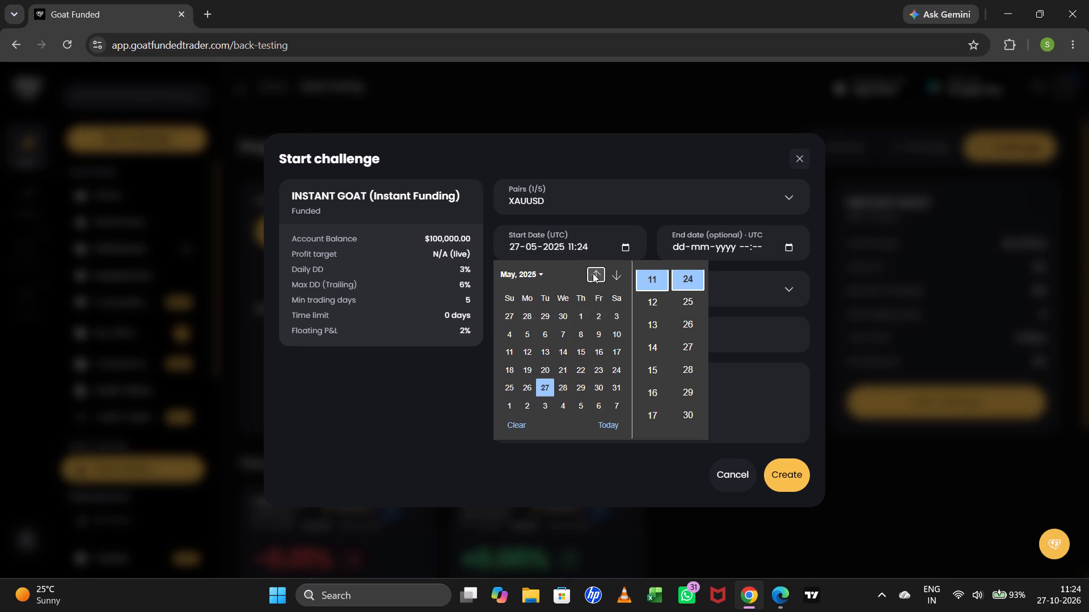
{"action": "left_click", "coordinate": [593, 273]}
{"action": "left_click", "coordinate": [593, 273]}
{"action": "left_click", "coordinate": [593, 273]}
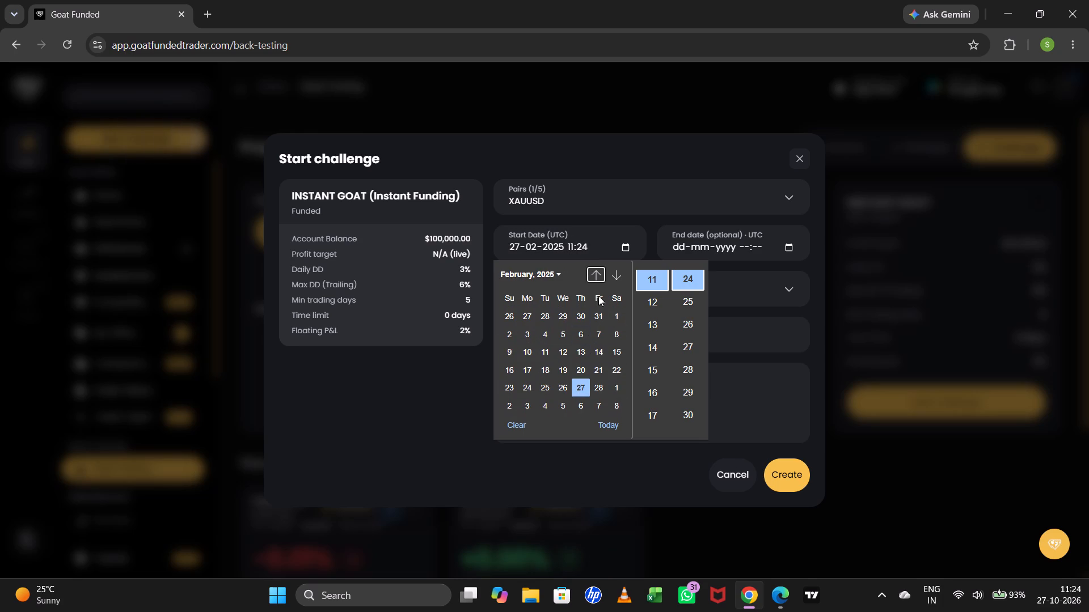
{"action": "left_click", "coordinate": [599, 274]}
{"action": "left_click", "coordinate": [566, 320]}
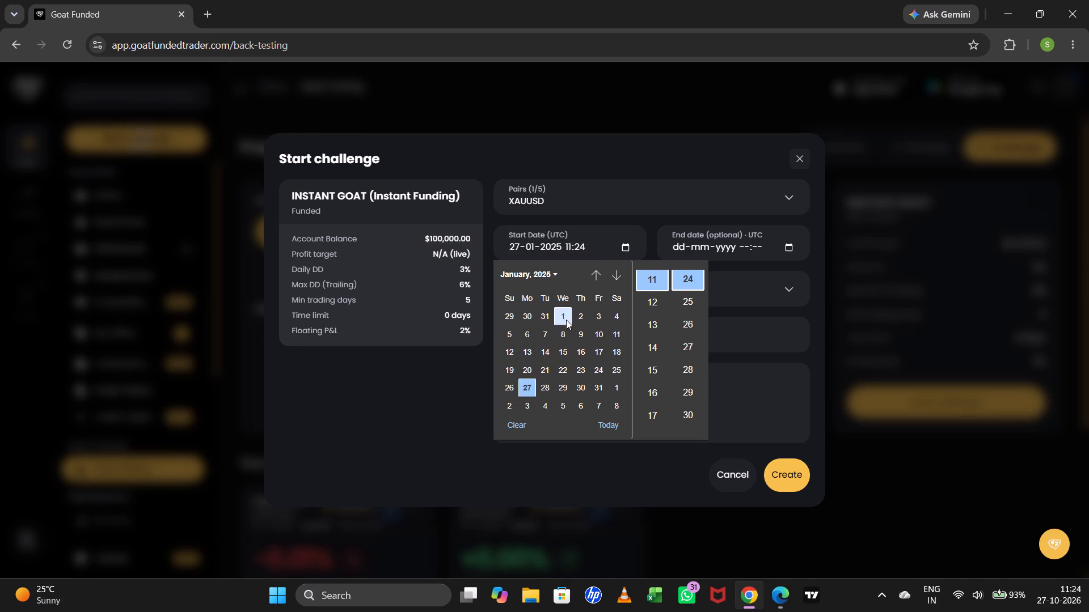
Set the challenge's end date to today, 27-10-2026, and create the challenge.
{"action": "left_click", "coordinate": [790, 247]}
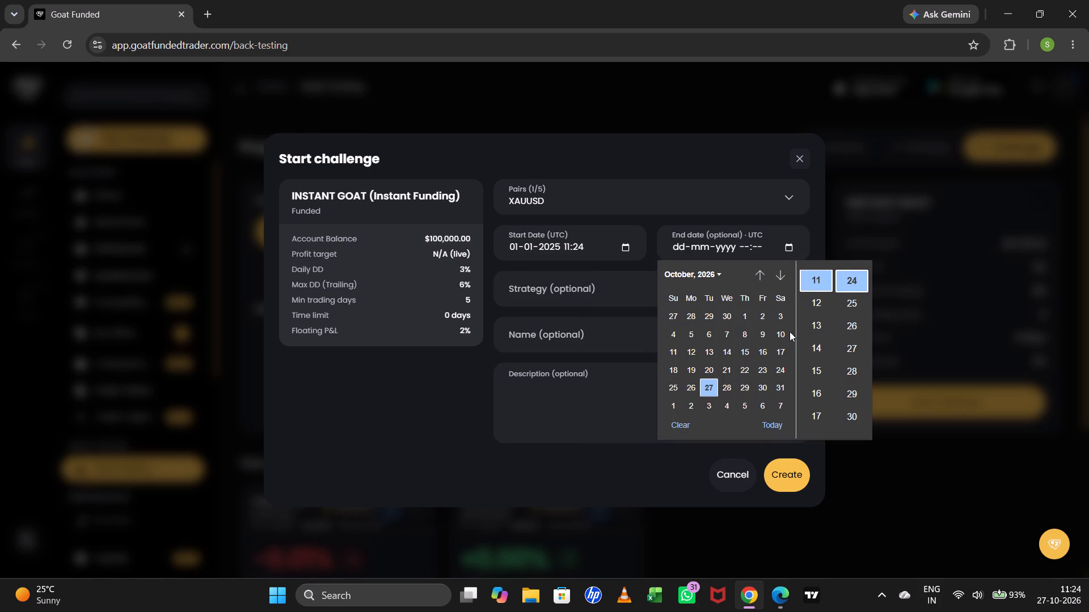
{"action": "left_click", "coordinate": [773, 427]}
{"action": "double_click", "coordinate": [794, 476]}
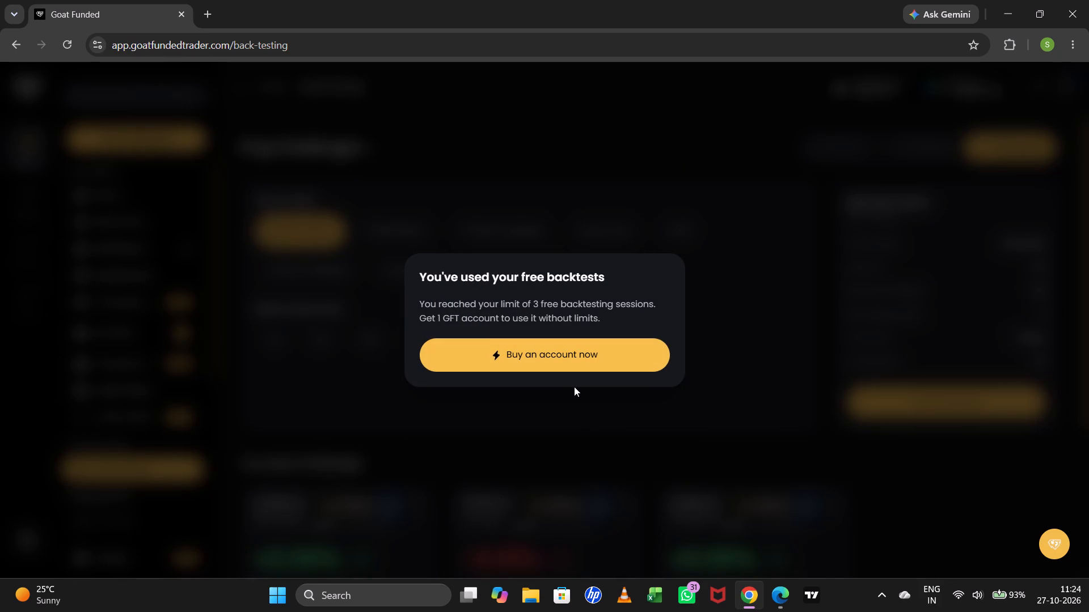
Leave the free-backtest notice, reopen the Back Testing challenges and continue the past INSTANT GOAT 100K XAUUSD challenge starting Jan 01, 2025.
{"action": "left_click", "coordinate": [827, 370]}
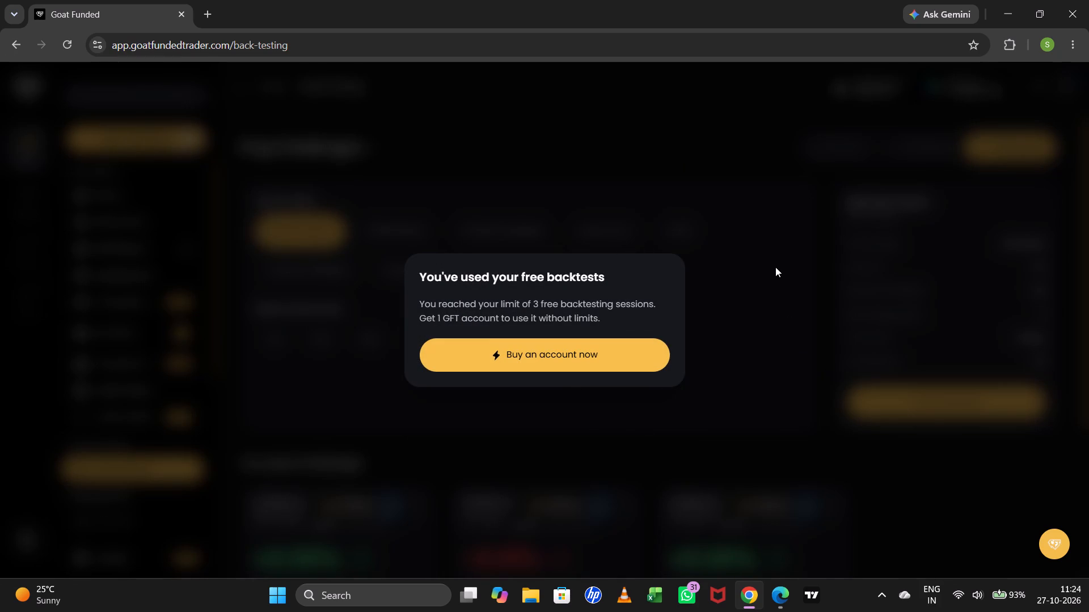
{"action": "right_click", "coordinate": [776, 263]}
{"action": "left_click", "coordinate": [818, 198]}
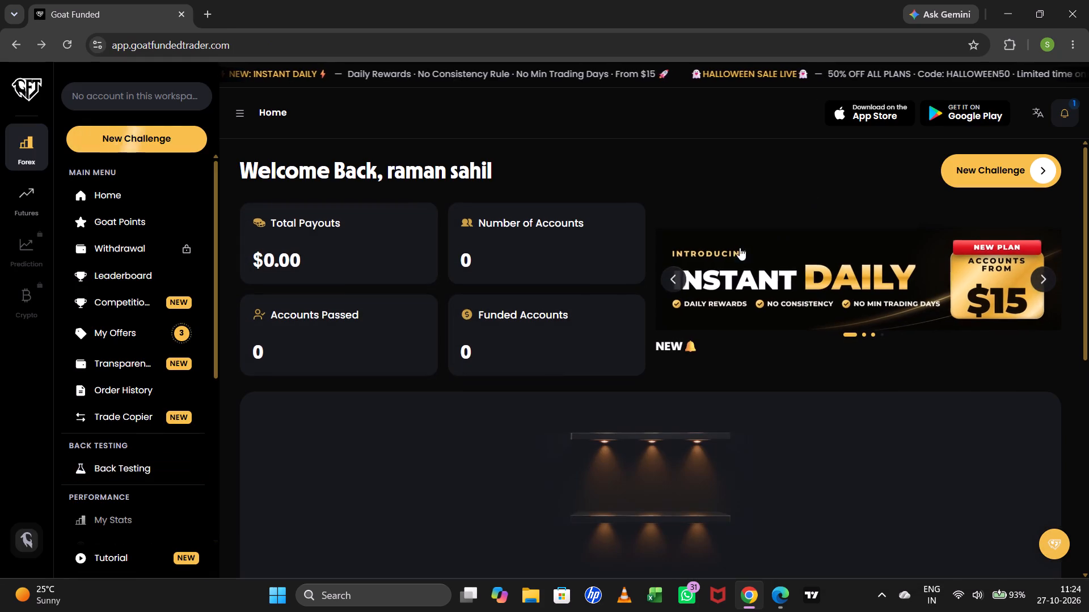
{"action": "left_click", "coordinate": [134, 471]}
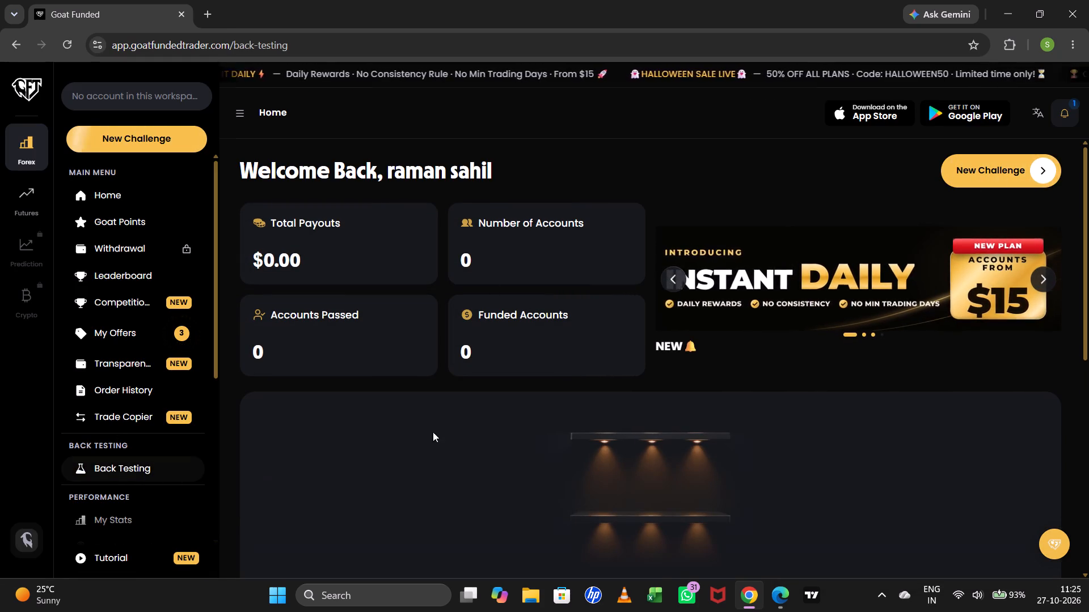
{"action": "scroll", "coordinate": [711, 389], "scroll_direction": "down", "scroll_amount": 3}
{"action": "scroll", "coordinate": [900, 191], "scroll_direction": "up", "scroll_amount": 2}
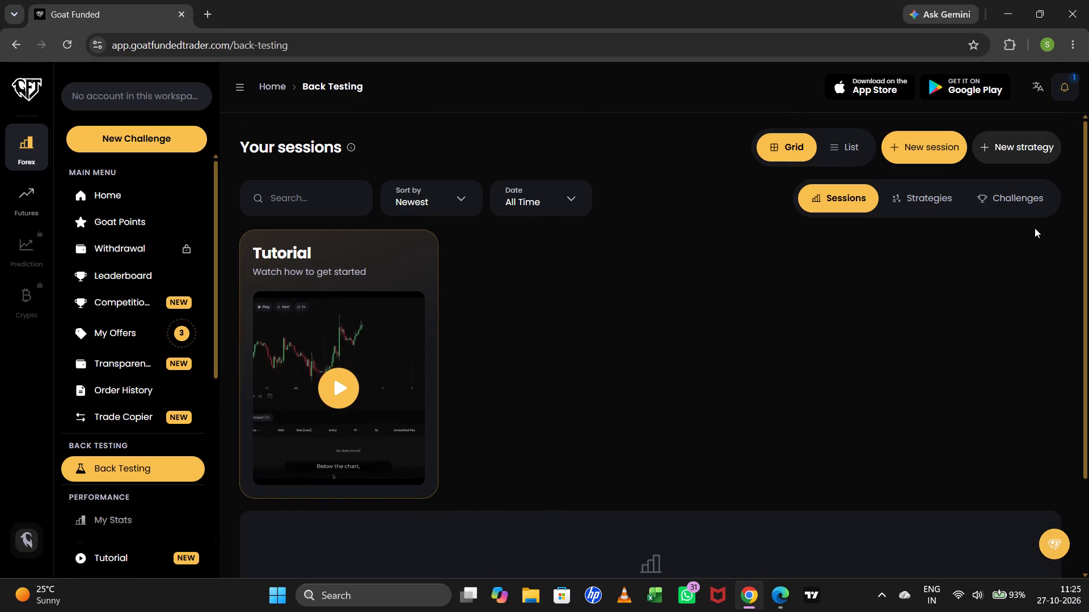
{"action": "left_click", "coordinate": [1015, 197]}
{"action": "scroll", "coordinate": [676, 354], "scroll_direction": "down", "scroll_amount": 3}
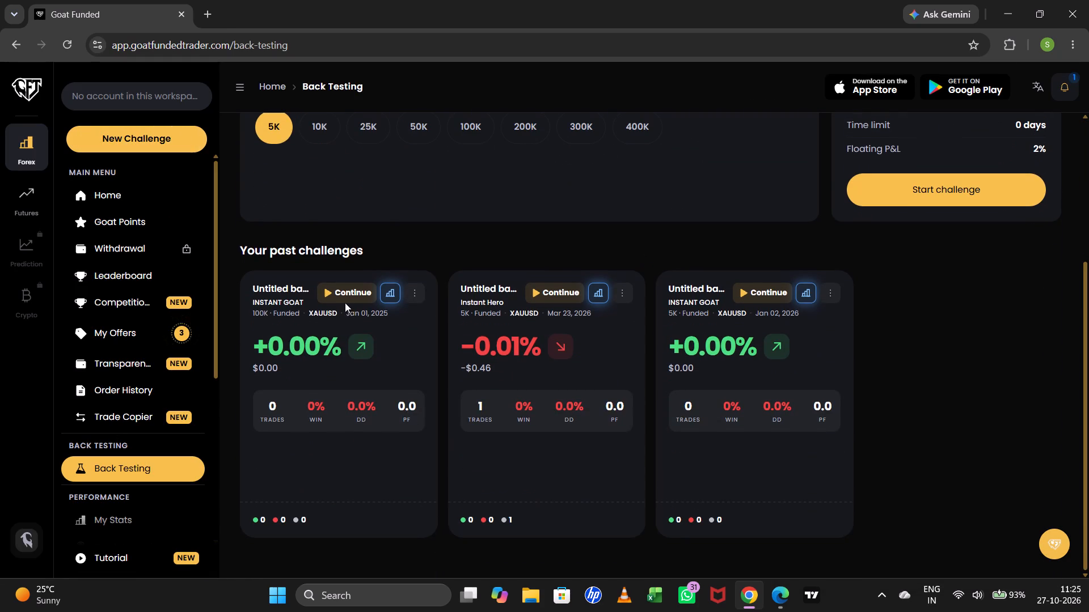
{"action": "left_click", "coordinate": [341, 297]}
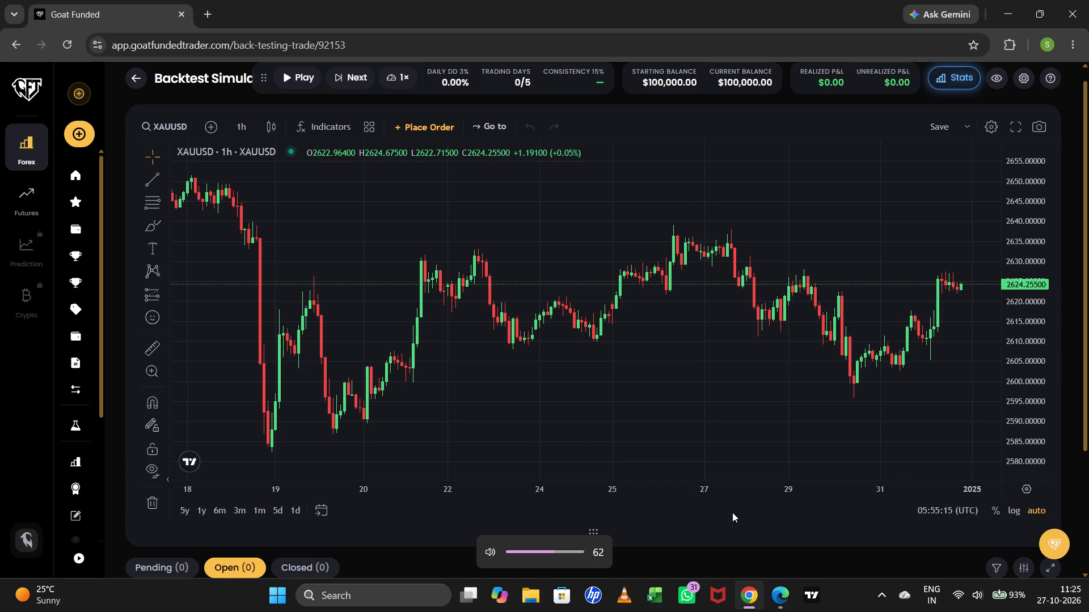
Switch the XAUUSD chart's timeframe to 15 minutes.
{"action": "left_click_drag", "start_coordinate": [1035, 290], "coordinate": [995, 191]}
{"action": "scroll", "coordinate": [665, 290], "scroll_direction": "down", "scroll_amount": 1}
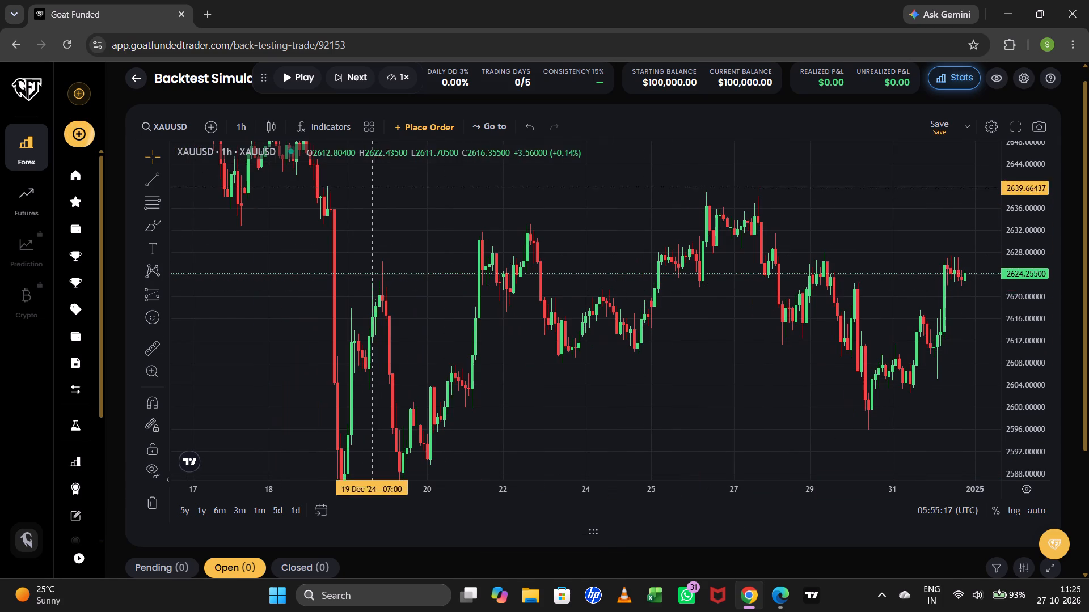
{"action": "left_click", "coordinate": [240, 125]}
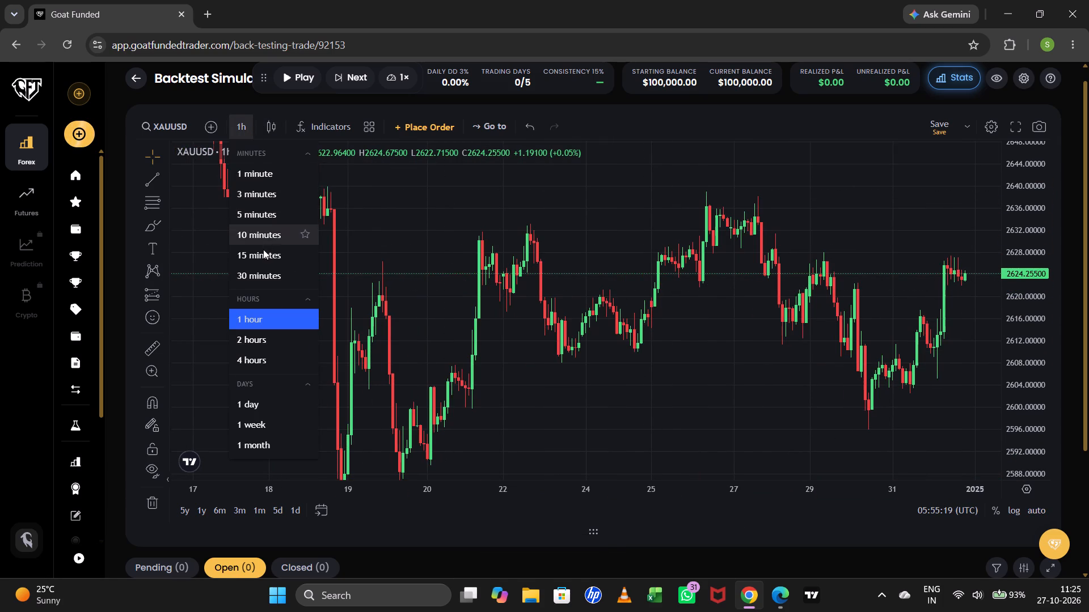
{"action": "left_click", "coordinate": [263, 249]}
Advance the XAUUSD replay candle by candle to about 02:00 on 2 January 2025.
{"action": "left_click_drag", "start_coordinate": [1018, 185], "coordinate": [1014, 222]}
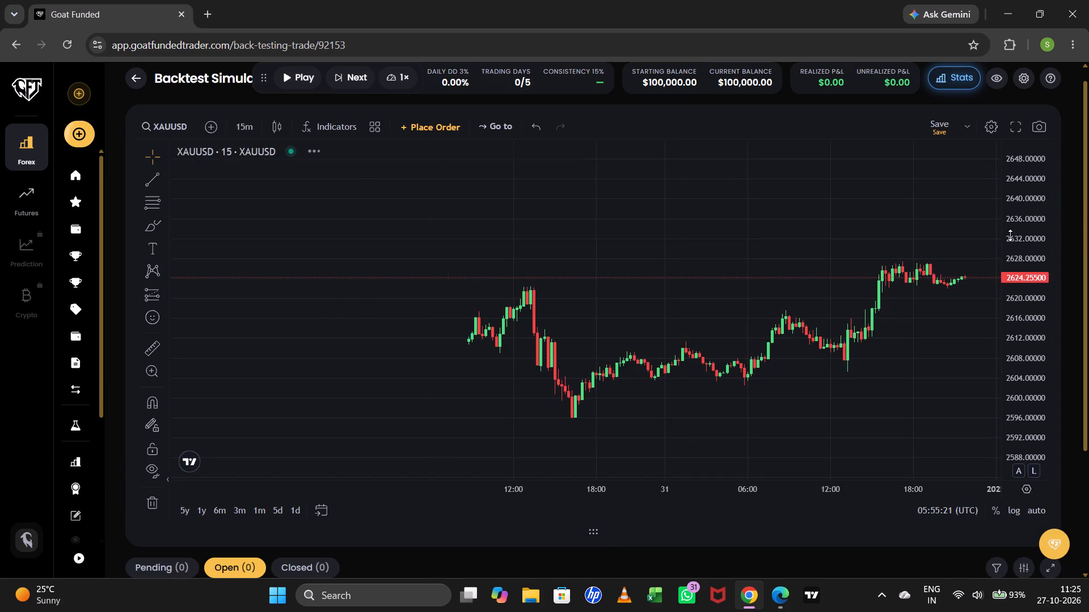
{"action": "left_click_drag", "start_coordinate": [1031, 320], "coordinate": [1018, 156]}
{"action": "scroll", "coordinate": [968, 263], "scroll_direction": "down", "scroll_amount": 3}
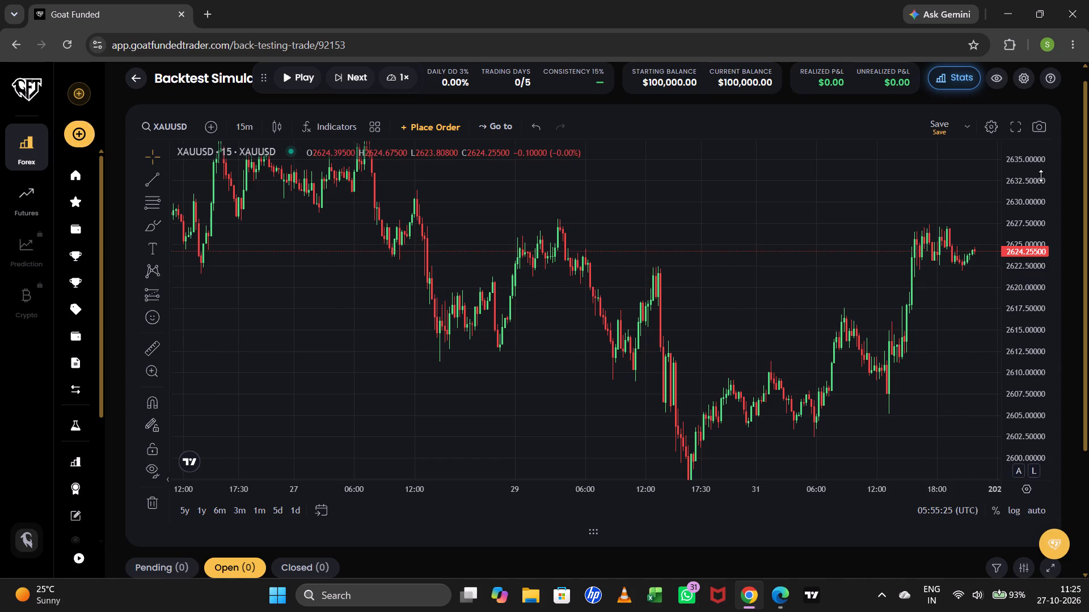
{"action": "left_click_drag", "start_coordinate": [1040, 180], "coordinate": [1017, 304]}
{"action": "scroll", "coordinate": [900, 308], "scroll_direction": "down", "scroll_amount": 5}
{"action": "scroll", "coordinate": [900, 311], "scroll_direction": "up", "scroll_amount": 9}
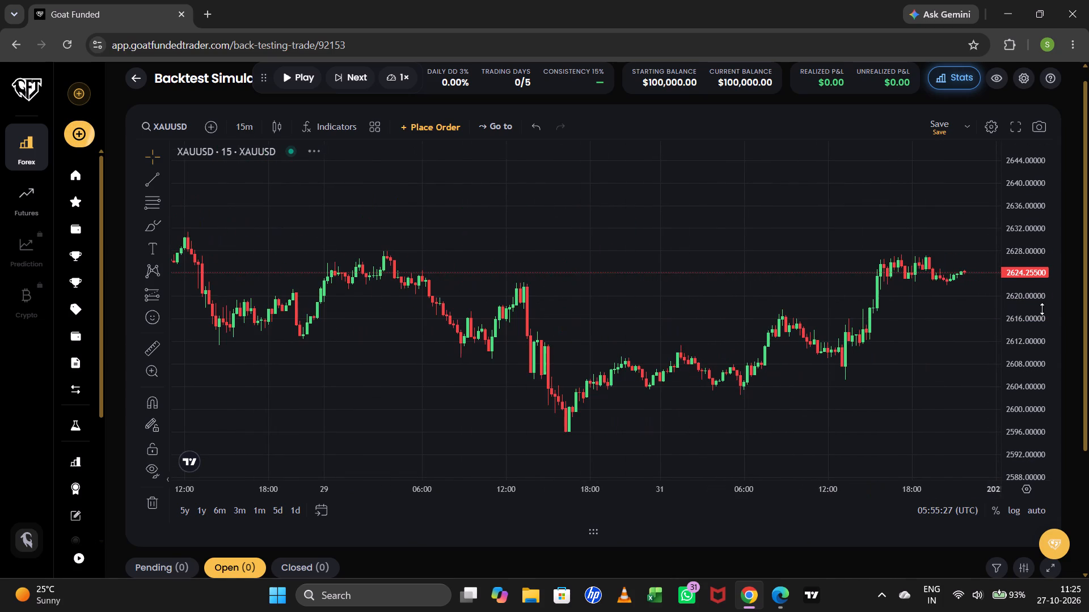
{"action": "left_click_drag", "start_coordinate": [1018, 318], "coordinate": [1013, 160]}
{"action": "left_click_drag", "start_coordinate": [947, 266], "coordinate": [691, 265]}
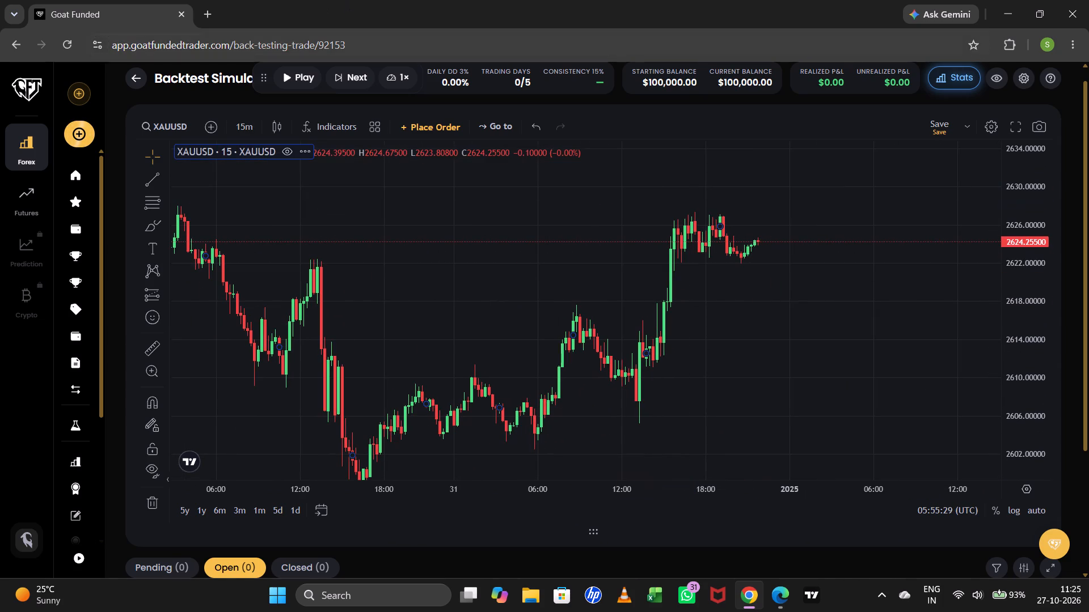
{"action": "triple_click", "coordinate": [335, 73]}
{"action": "triple_click", "coordinate": [335, 73]}
{"action": "triple_click", "coordinate": [335, 73]}
{"action": "triple_click", "coordinate": [335, 75]}
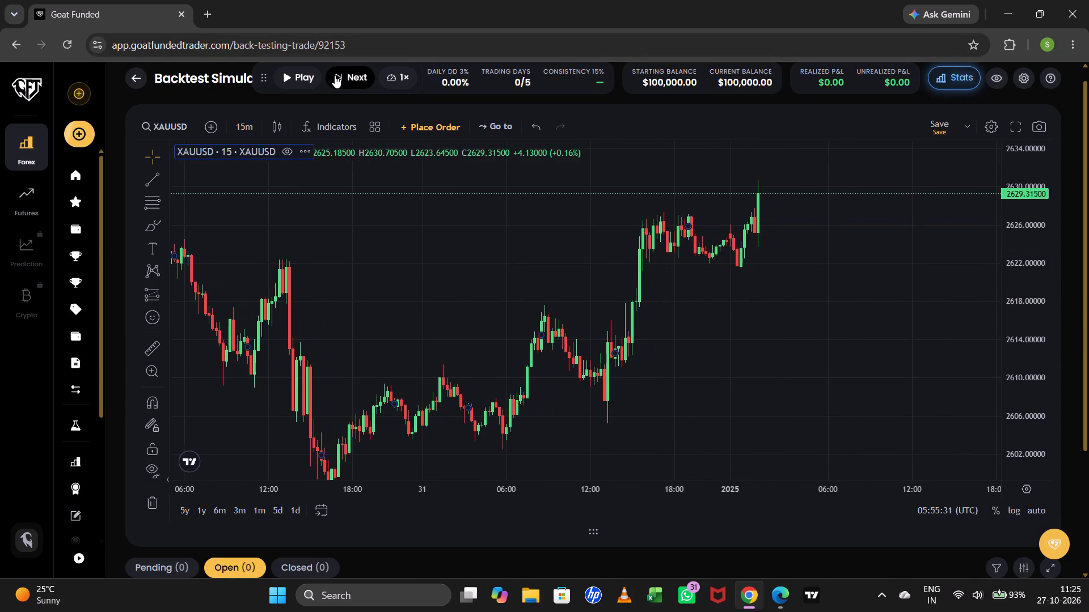
{"action": "left_click", "coordinate": [334, 76]}
{"action": "left_click", "coordinate": [525, 257]}
Continue advancing the XAUUSD replay candle by candle to about 11:15 on 2 January 2025.
{"action": "left_click_drag", "start_coordinate": [1046, 174], "coordinate": [1010, 259]}
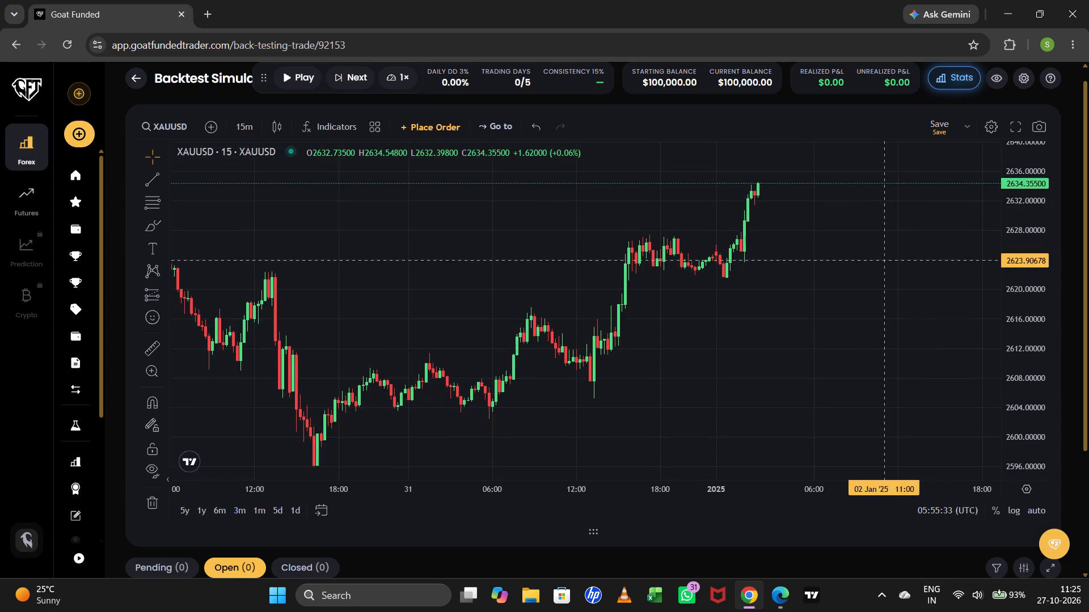
{"action": "left_click_drag", "start_coordinate": [875, 265], "coordinate": [813, 356]}
{"action": "triple_click", "coordinate": [356, 76]}
{"action": "triple_click", "coordinate": [356, 76]}
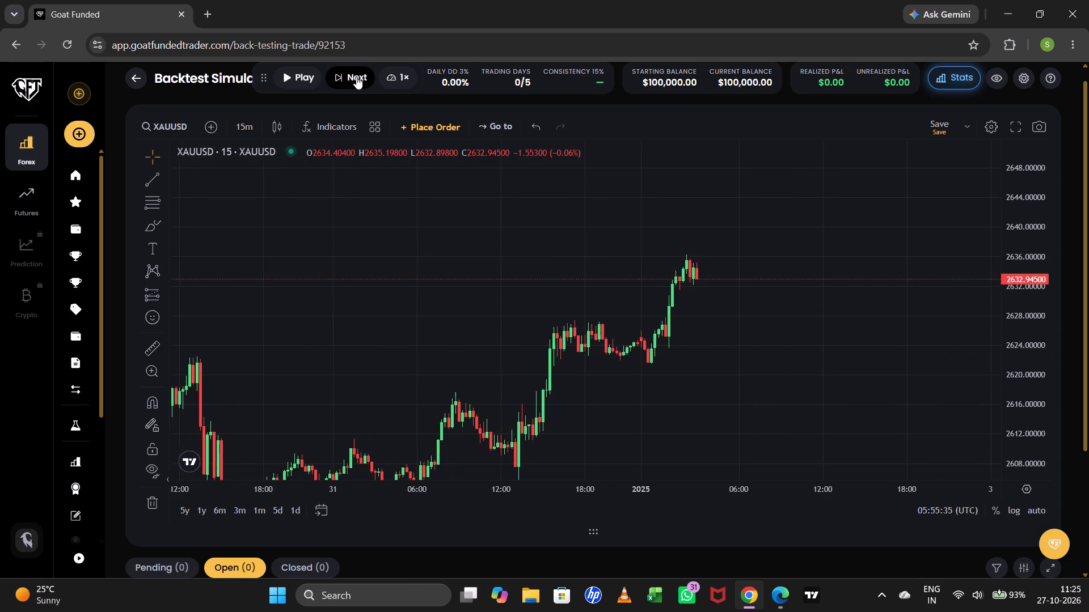
{"action": "triple_click", "coordinate": [356, 76]}
{"action": "triple_click", "coordinate": [356, 76]}
{"action": "triple_click", "coordinate": [356, 76]}
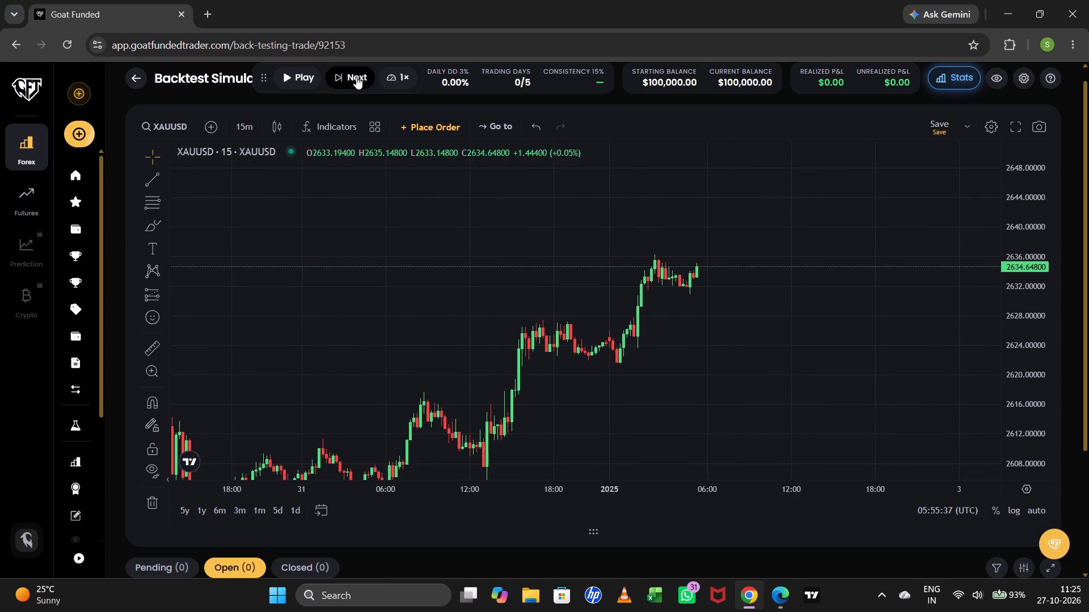
{"action": "triple_click", "coordinate": [356, 76]}
{"action": "triple_click", "coordinate": [356, 76]}
{"action": "triple_click", "coordinate": [356, 76]}
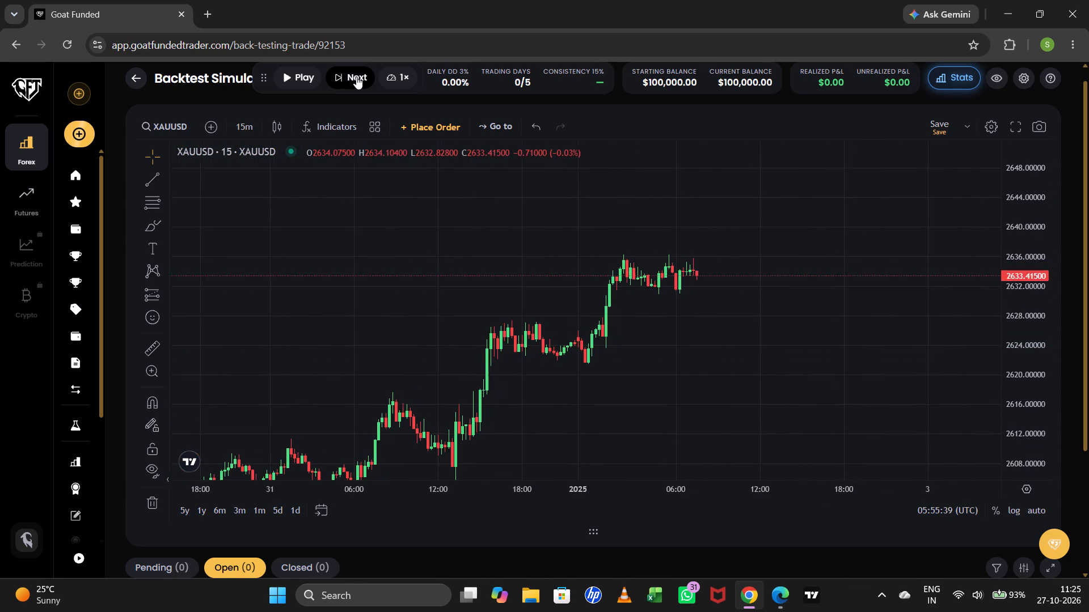
{"action": "triple_click", "coordinate": [356, 76]}
{"action": "triple_click", "coordinate": [356, 76]}
{"action": "triple_click", "coordinate": [356, 76]}
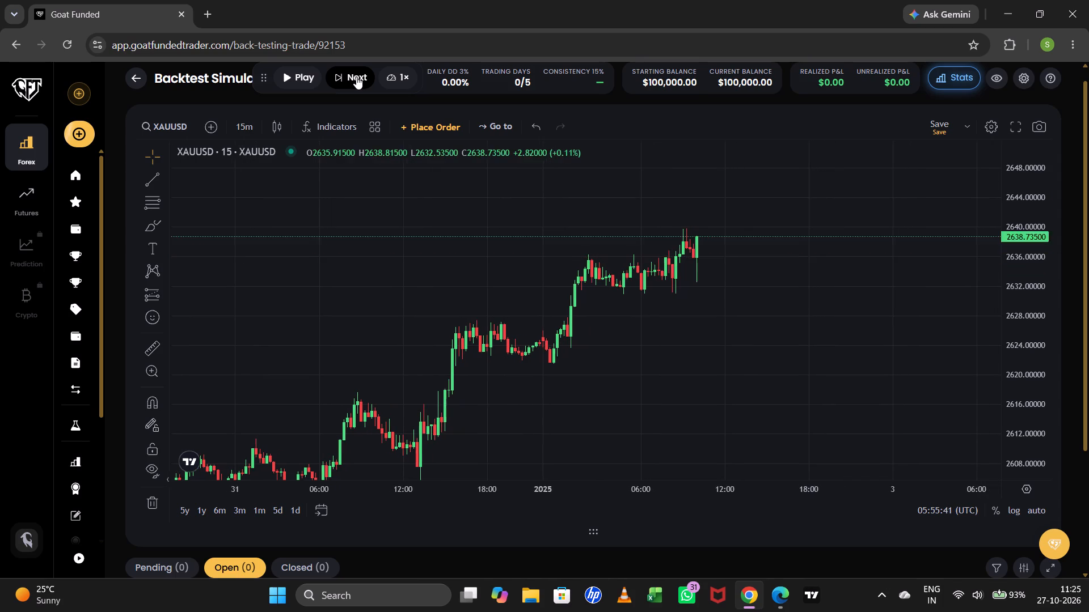
{"action": "triple_click", "coordinate": [356, 76]}
{"action": "triple_click", "coordinate": [356, 76]}
{"action": "left_click", "coordinate": [356, 76]}
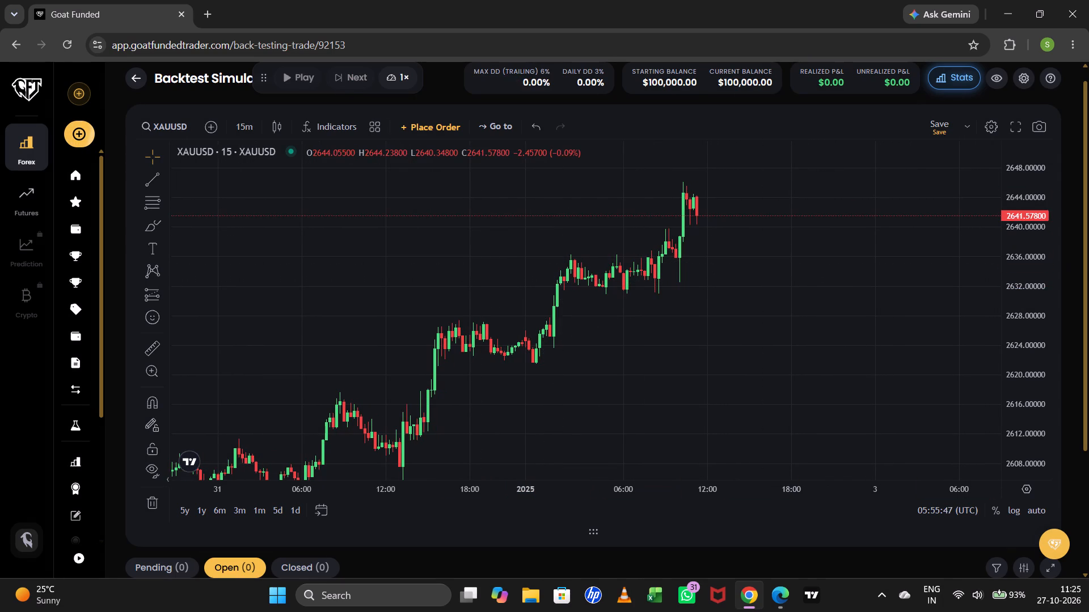
Leave the backtest simulator and go back to the Back Testing sessions page.
{"action": "left_click_drag", "start_coordinate": [1033, 265], "coordinate": [1024, 185]}
{"action": "right_click", "coordinate": [699, 117]}
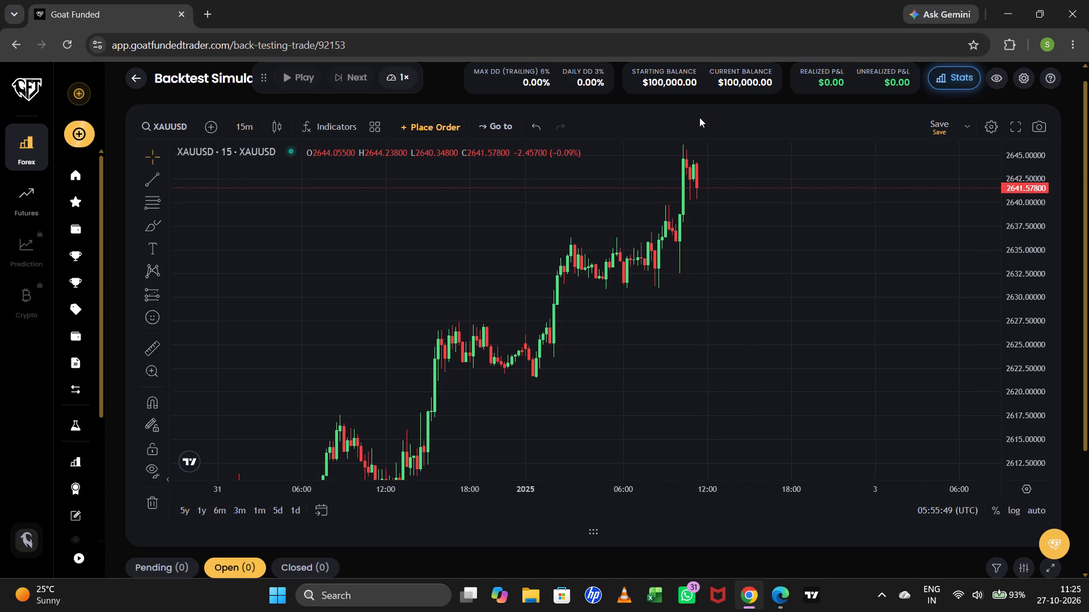
{"action": "right_click", "coordinate": [593, 107]}
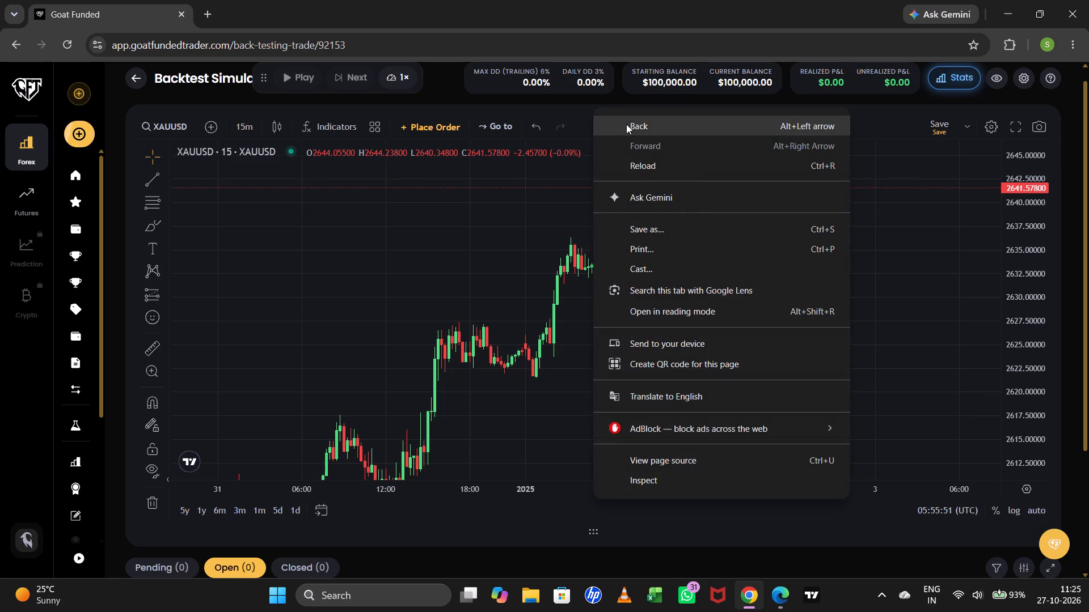
{"action": "left_click", "coordinate": [626, 124]}
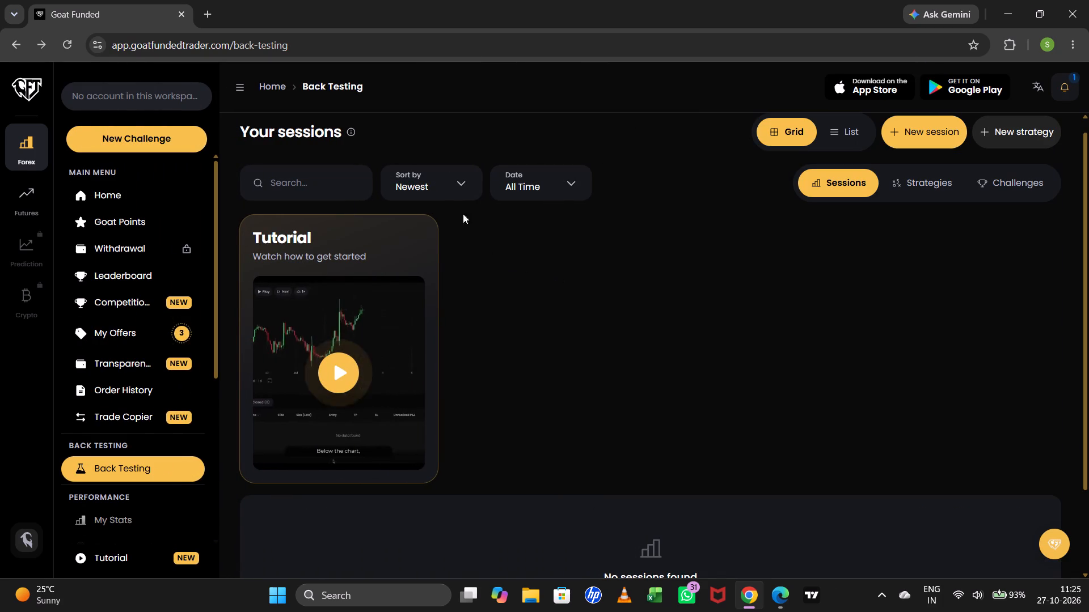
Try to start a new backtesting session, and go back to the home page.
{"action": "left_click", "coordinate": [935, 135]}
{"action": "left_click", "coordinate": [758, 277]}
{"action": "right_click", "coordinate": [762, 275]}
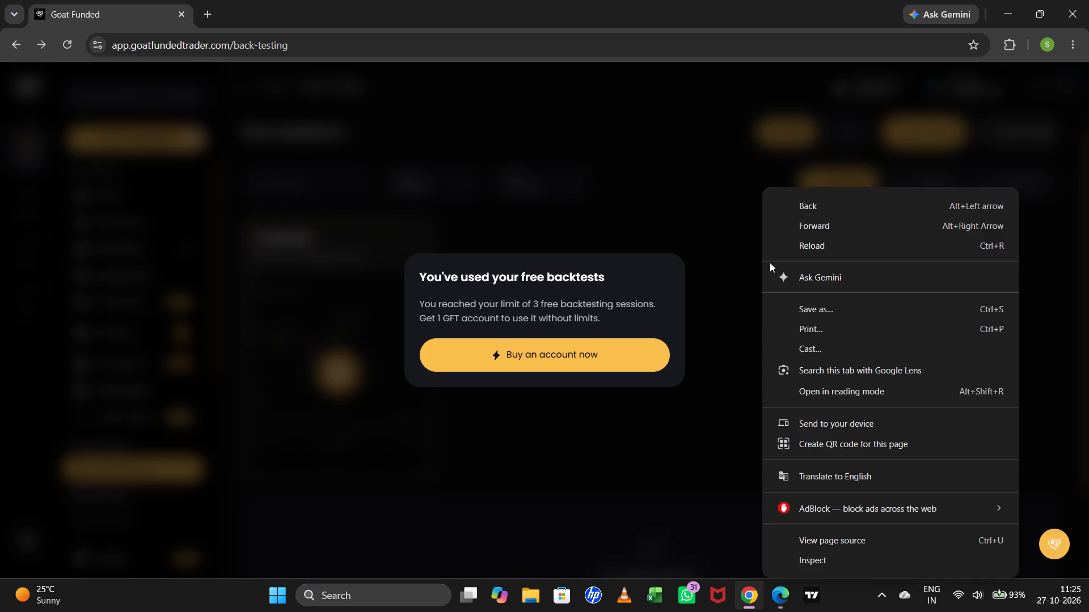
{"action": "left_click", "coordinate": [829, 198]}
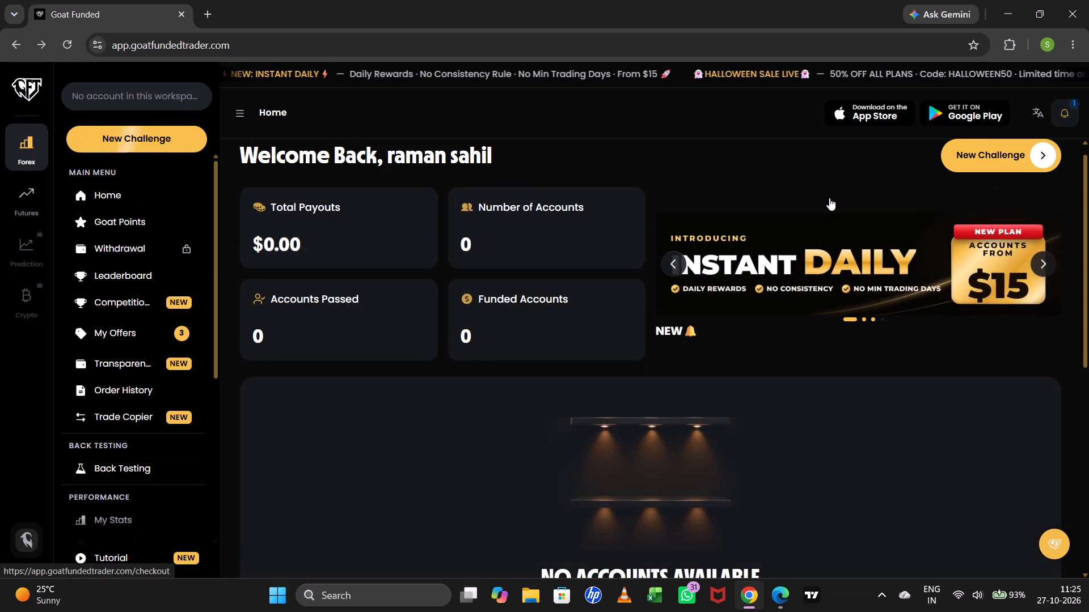
Look through the home page and open the Transparency dashboard.
{"action": "scroll", "coordinate": [751, 324], "scroll_direction": "down", "scroll_amount": 6}
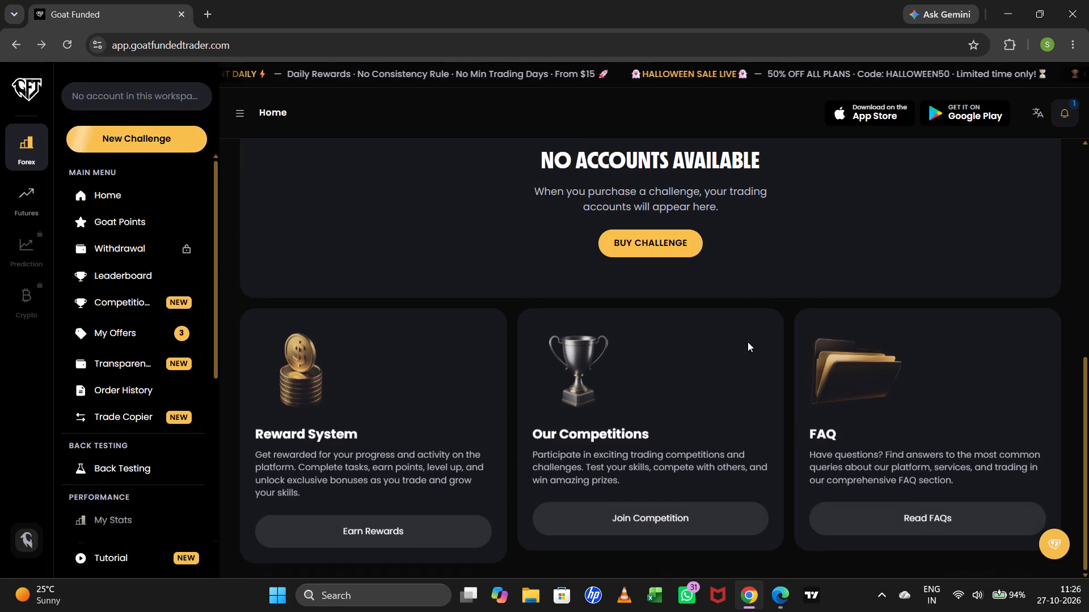
{"action": "scroll", "coordinate": [746, 345], "scroll_direction": "down", "scroll_amount": 6}
{"action": "left_click", "coordinate": [163, 366]}
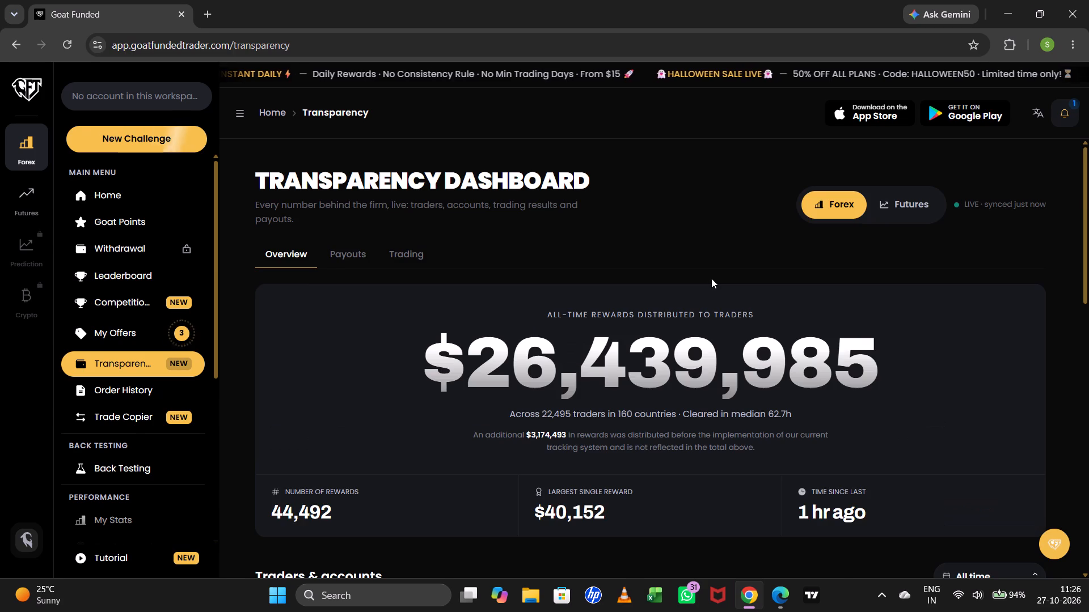
Look through the statistics and trader charts on the Transparency dashboard.
{"action": "scroll", "coordinate": [709, 283], "scroll_direction": "down", "scroll_amount": 13}
{"action": "scroll", "coordinate": [704, 311], "scroll_direction": "up", "scroll_amount": 4}
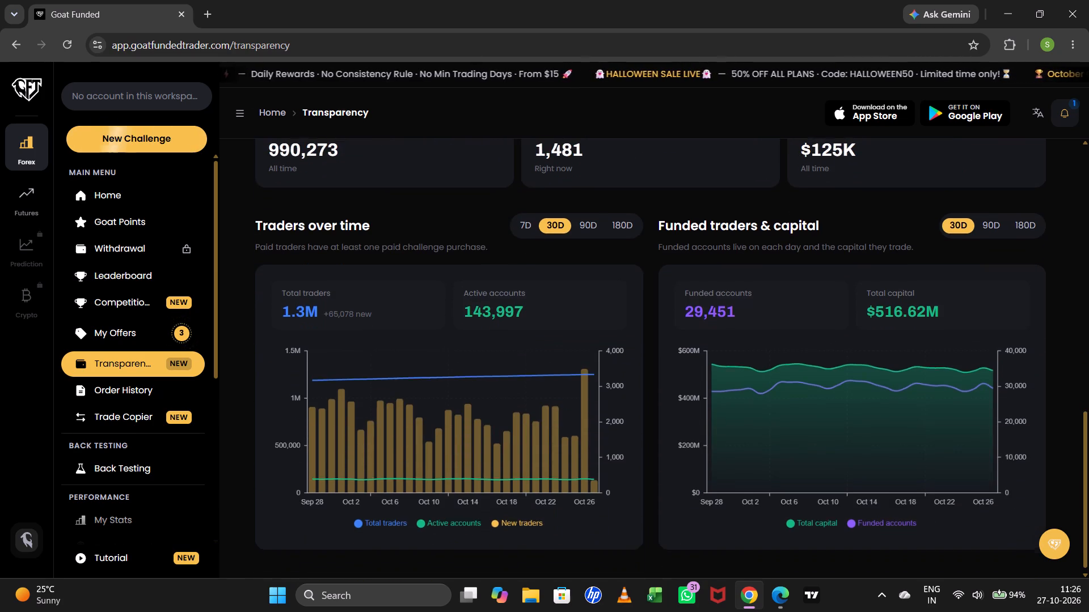
{"action": "scroll", "coordinate": [704, 312], "scroll_direction": "up", "scroll_amount": 2}
Close the browser and launch the TradingView desktop app.
{"action": "left_click", "coordinate": [1088, 0]}
{"action": "double_click", "coordinate": [1016, 13]}
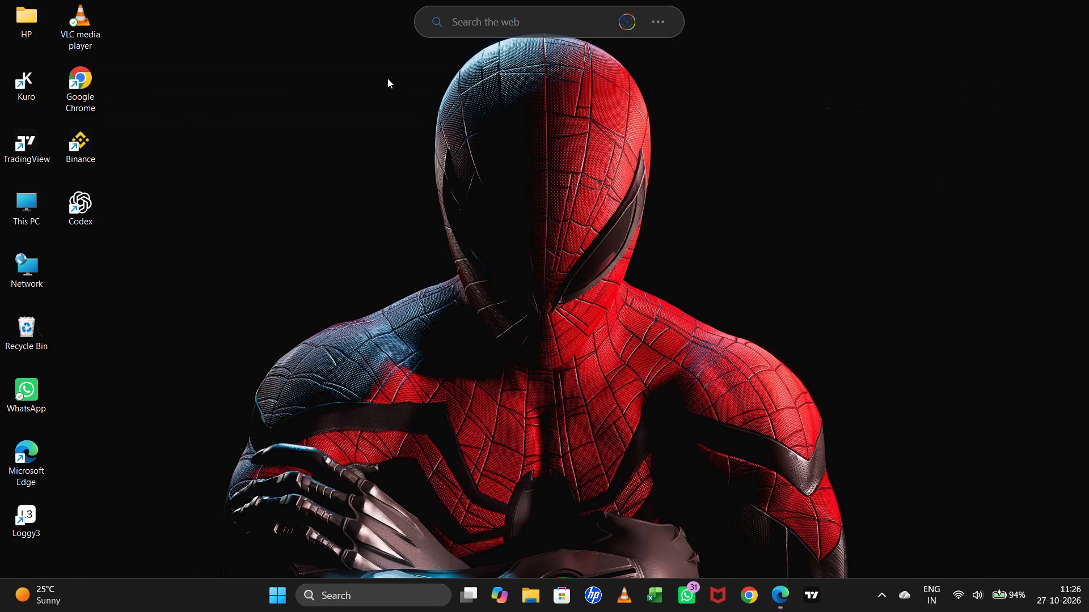
{"action": "double_click", "coordinate": [37, 133]}
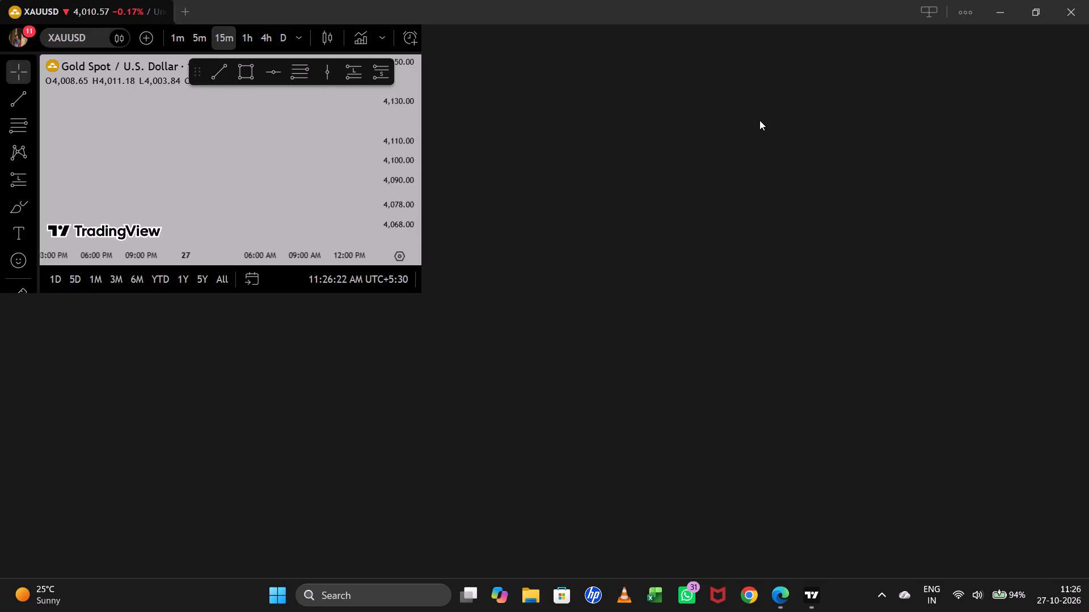
Reset the XAUUSD 15-minute chart view to bring back the latest candles at a readable price scale.
{"action": "right_click", "coordinate": [536, 141]}
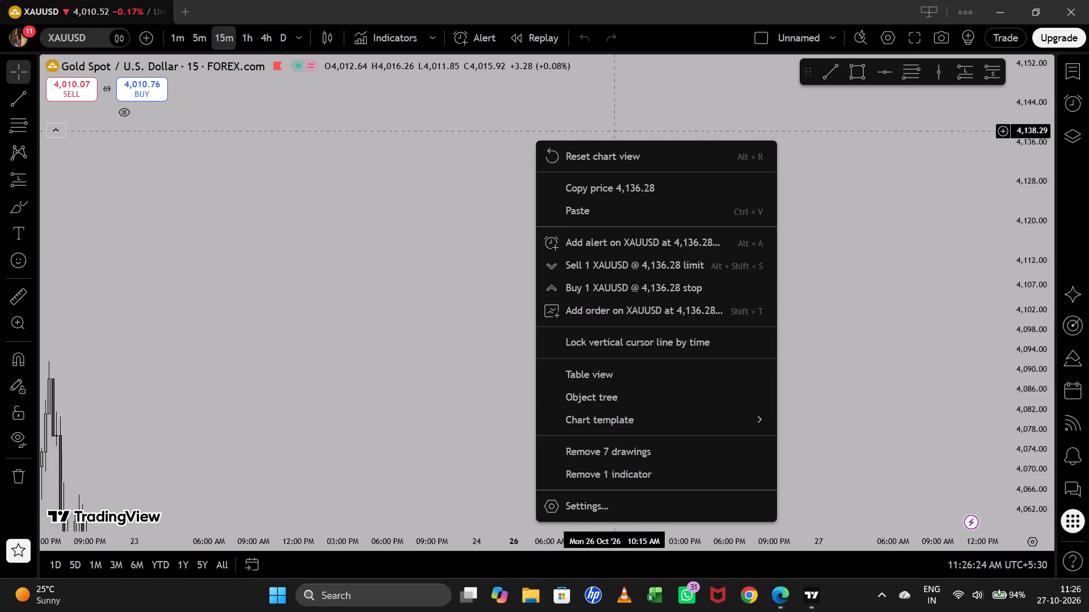
{"action": "left_click", "coordinate": [619, 148]}
{"action": "left_click_drag", "start_coordinate": [1035, 160], "coordinate": [1027, 209]}
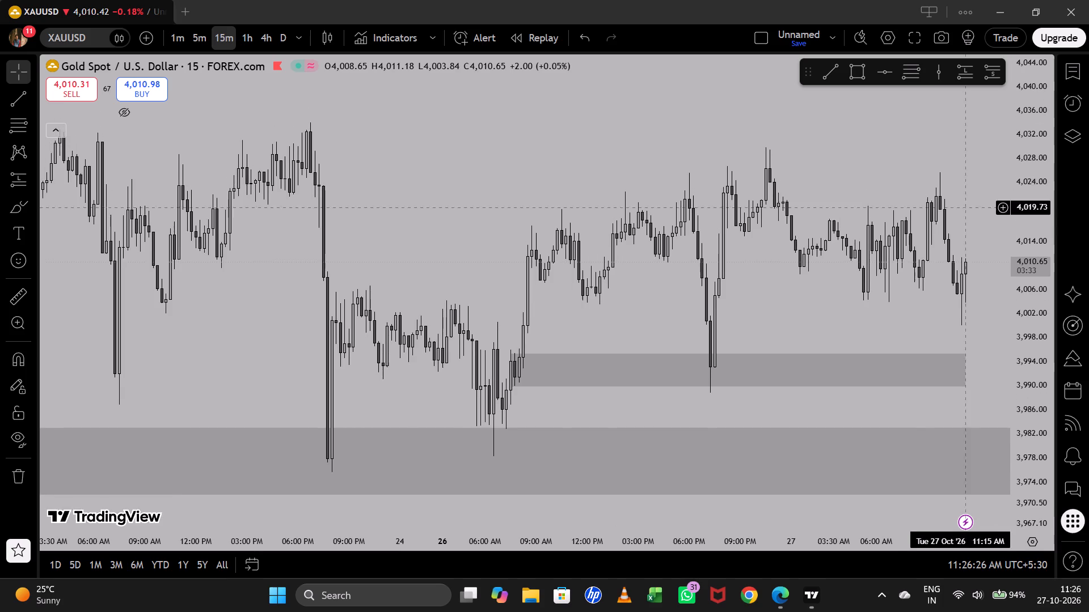
{"action": "scroll", "coordinate": [894, 185], "scroll_direction": "down", "scroll_amount": 2}
{"action": "scroll", "coordinate": [894, 186], "scroll_direction": "up", "scroll_amount": 1}
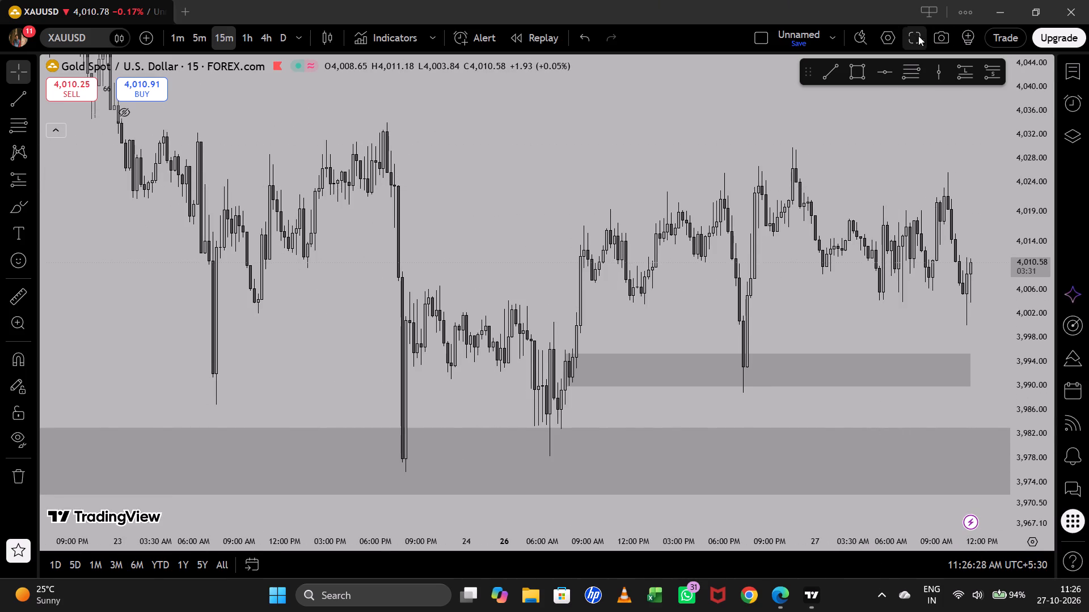
{"action": "left_click", "coordinate": [913, 36]}
{"action": "key", "text": "Escape"}
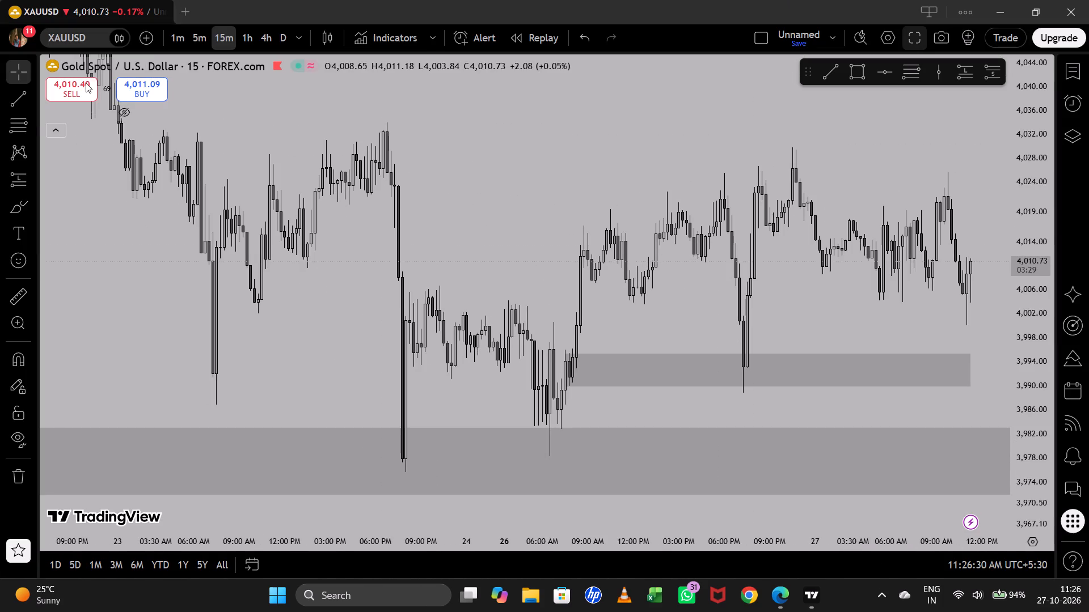
Remove all 7 drawings from the XAUUSD chart.
{"action": "left_click", "coordinate": [18, 478]}
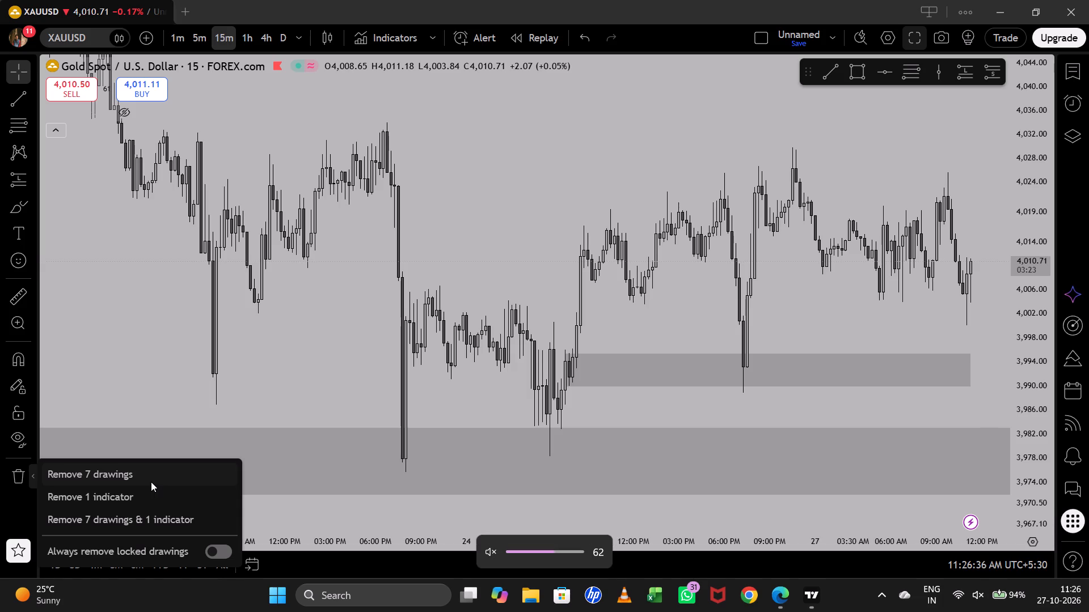
{"action": "left_click", "coordinate": [151, 482]}
Switch the XAUUSD chart to fullscreen mode with the side panels hidden.
{"action": "left_click_drag", "start_coordinate": [1050, 120], "coordinate": [1048, 135]}
{"action": "left_click", "coordinate": [907, 42]}
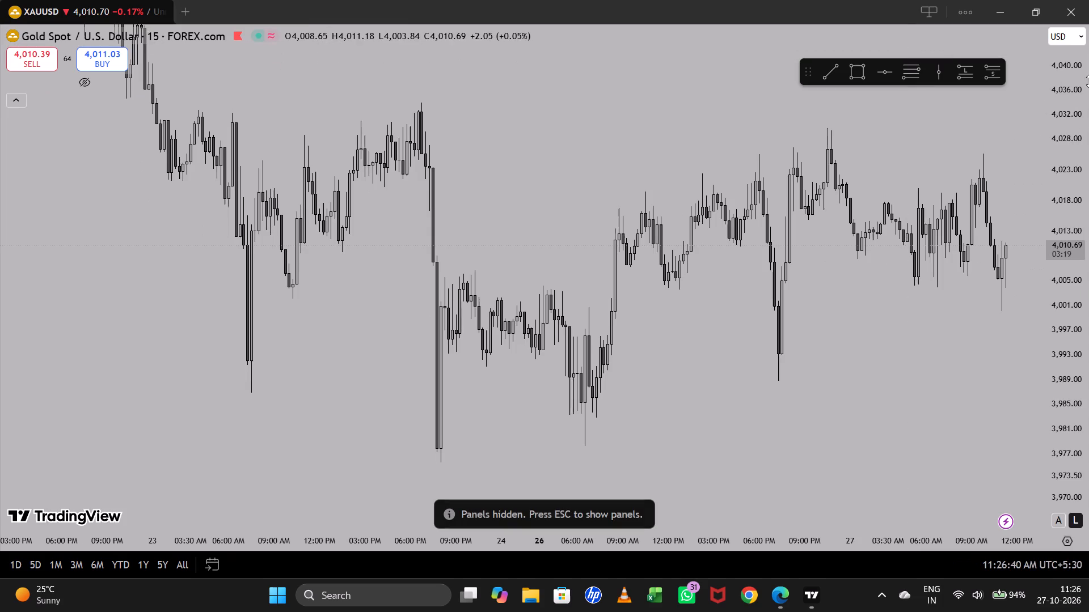
Go back through the XAUUSD 15-minute price history from late October to early August 2026.
{"action": "left_click_drag", "start_coordinate": [1087, 86], "coordinate": [1054, 200]}
{"action": "scroll", "coordinate": [531, 296], "scroll_direction": "down", "scroll_amount": 18}
{"action": "left_click_drag", "start_coordinate": [1087, 110], "coordinate": [1015, 274]}
{"action": "scroll", "coordinate": [384, 268], "scroll_direction": "down", "scroll_amount": 5}
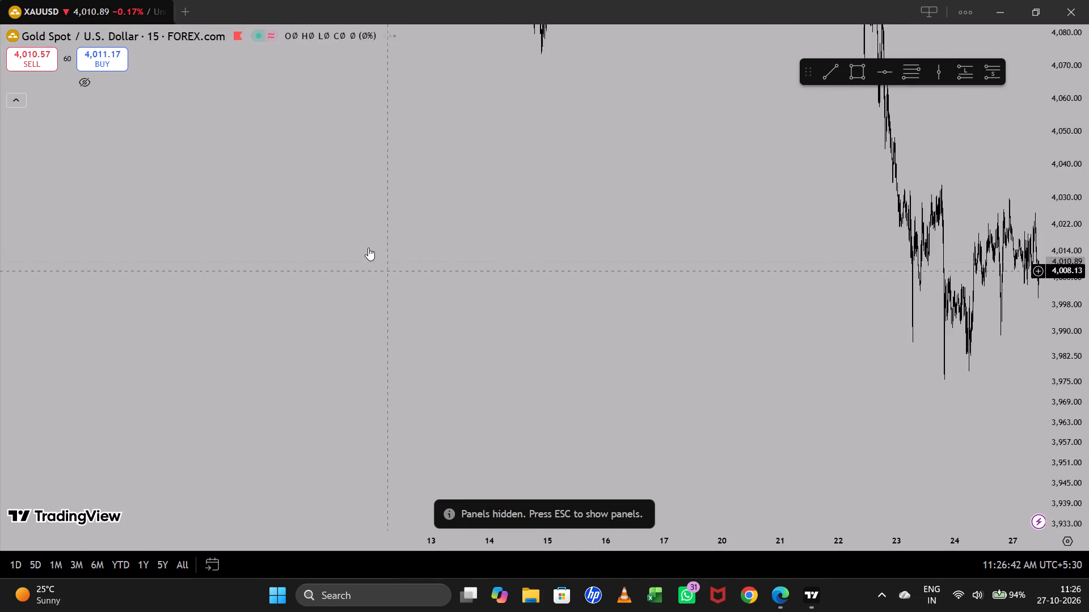
{"action": "left_click_drag", "start_coordinate": [352, 229], "coordinate": [584, 472]}
{"action": "left_click_drag", "start_coordinate": [434, 249], "coordinate": [576, 429]}
{"action": "left_click_drag", "start_coordinate": [1088, 132], "coordinate": [1069, 255]}
{"action": "left_click_drag", "start_coordinate": [464, 219], "coordinate": [543, 323]}
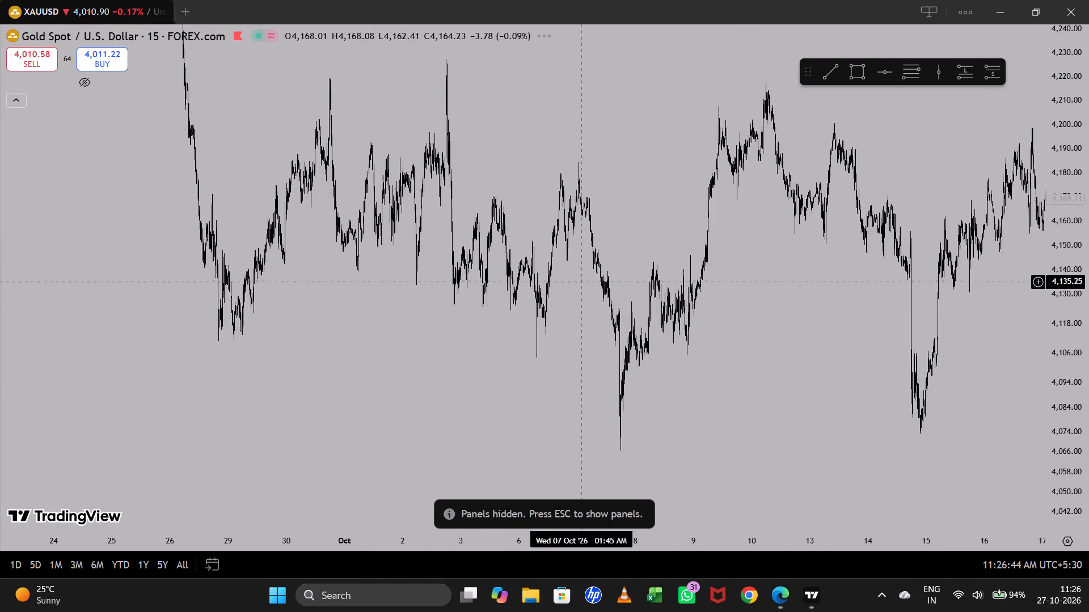
{"action": "left_click_drag", "start_coordinate": [300, 284], "coordinate": [689, 342]}
{"action": "left_click_drag", "start_coordinate": [352, 201], "coordinate": [541, 355]}
{"action": "left_click_drag", "start_coordinate": [322, 178], "coordinate": [627, 340]}
{"action": "left_click_drag", "start_coordinate": [412, 256], "coordinate": [607, 296]}
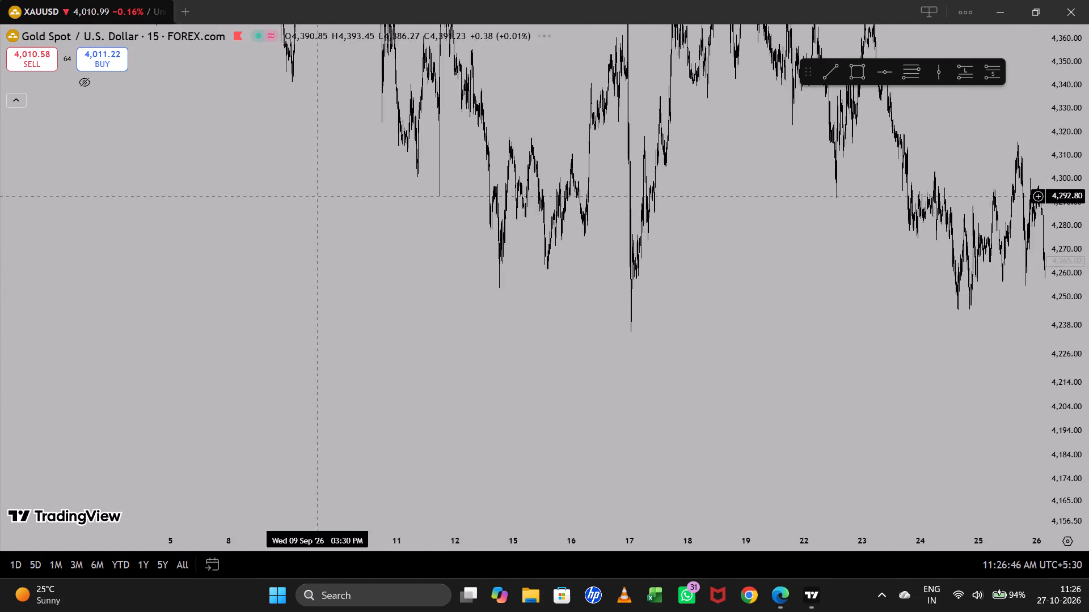
{"action": "left_click_drag", "start_coordinate": [240, 182], "coordinate": [458, 396]}
{"action": "left_click_drag", "start_coordinate": [206, 256], "coordinate": [643, 338]}
{"action": "left_click_drag", "start_coordinate": [334, 336], "coordinate": [707, 242]}
{"action": "left_click_drag", "start_coordinate": [285, 305], "coordinate": [862, 278]}
{"action": "left_click_drag", "start_coordinate": [450, 284], "coordinate": [754, 287]}
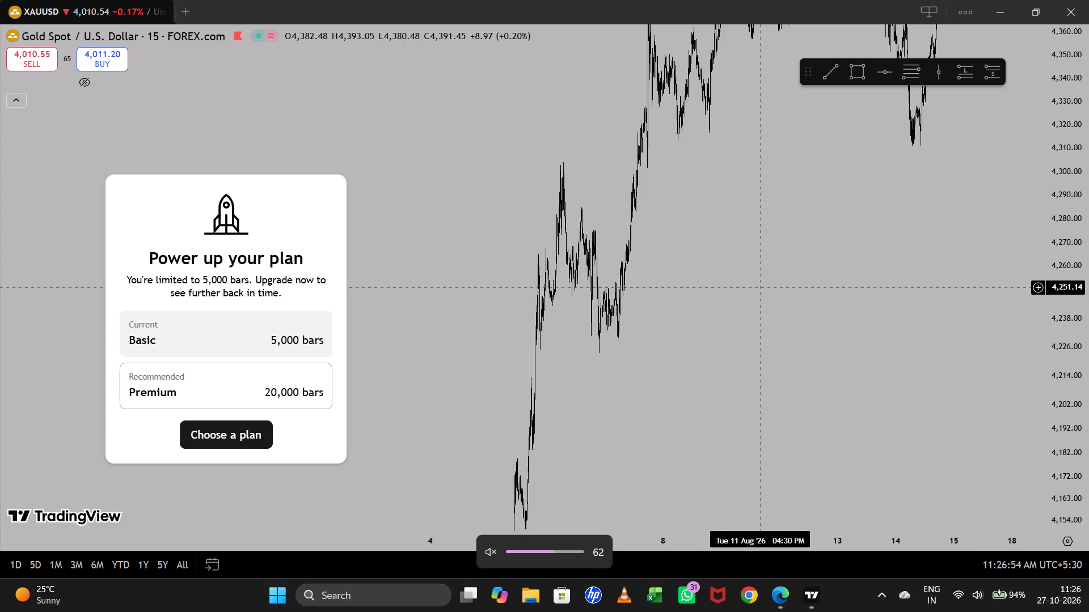
Look closely at the oldest available XAUUSD candles, around 3 to 5 August 2026.
{"action": "left_click_drag", "start_coordinate": [1088, 237], "coordinate": [1088, 161]}
{"action": "scroll", "coordinate": [818, 243], "scroll_direction": "up", "scroll_amount": 9}
{"action": "left_click_drag", "start_coordinate": [445, 344], "coordinate": [1052, 227]}
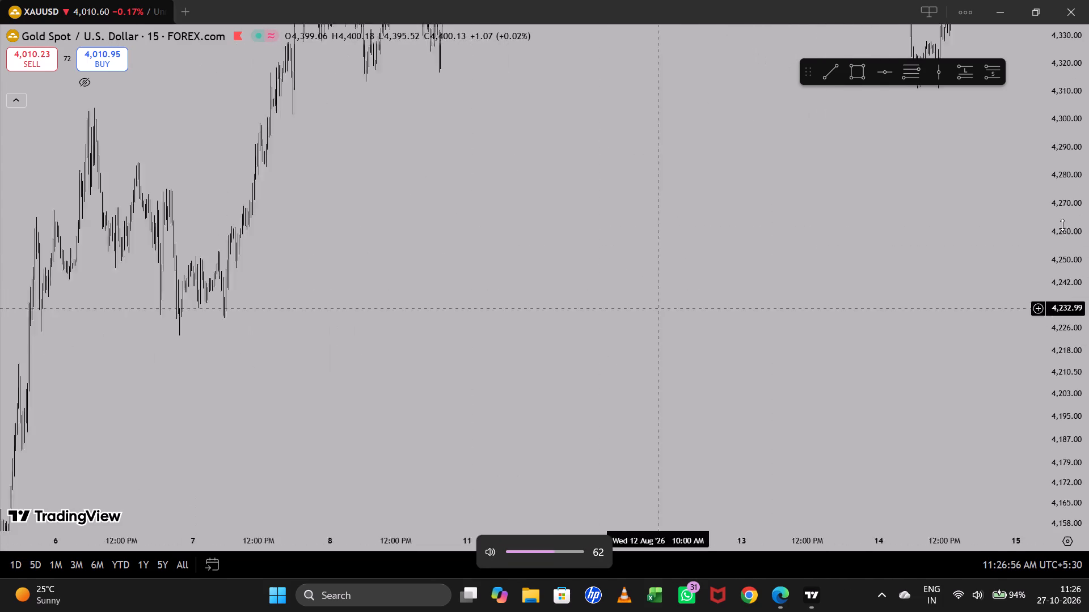
{"action": "left_click_drag", "start_coordinate": [1088, 229], "coordinate": [1088, 193]}
{"action": "scroll", "coordinate": [800, 302], "scroll_direction": "up", "scroll_amount": 4}
{"action": "left_click_drag", "start_coordinate": [615, 361], "coordinate": [928, 269]}
{"action": "left_click_drag", "start_coordinate": [1088, 233], "coordinate": [1085, 215]}
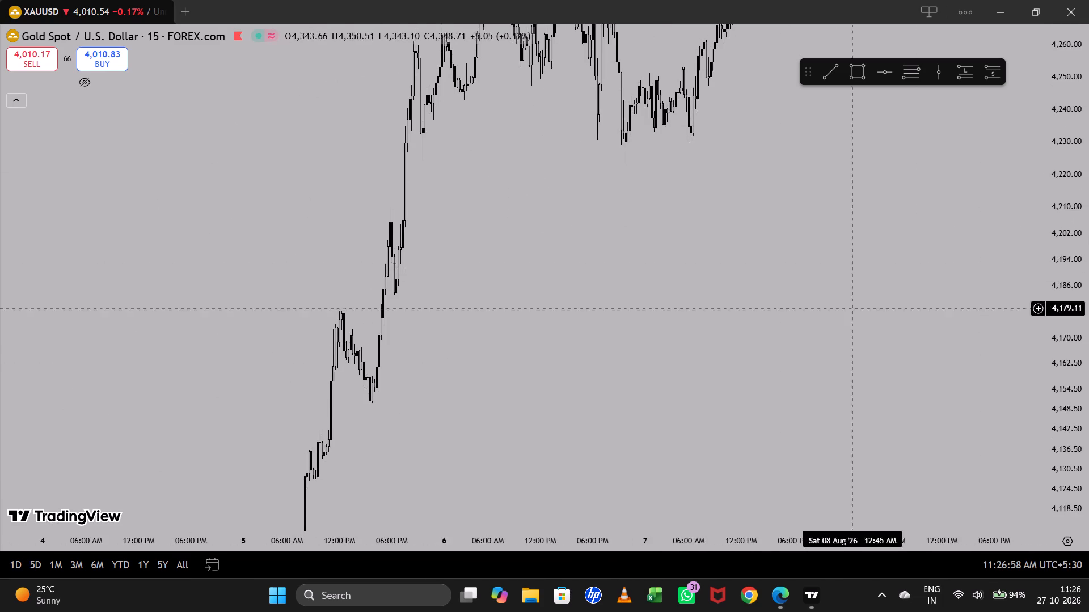
{"action": "scroll", "coordinate": [779, 342], "scroll_direction": "up", "scroll_amount": 3}
{"action": "left_click_drag", "start_coordinate": [474, 433], "coordinate": [1080, 278]}
{"action": "left_click_drag", "start_coordinate": [1088, 249], "coordinate": [1083, 220]}
{"action": "left_click_drag", "start_coordinate": [886, 394], "coordinate": [911, 153]}
{"action": "left_click_drag", "start_coordinate": [852, 321], "coordinate": [894, 196]}
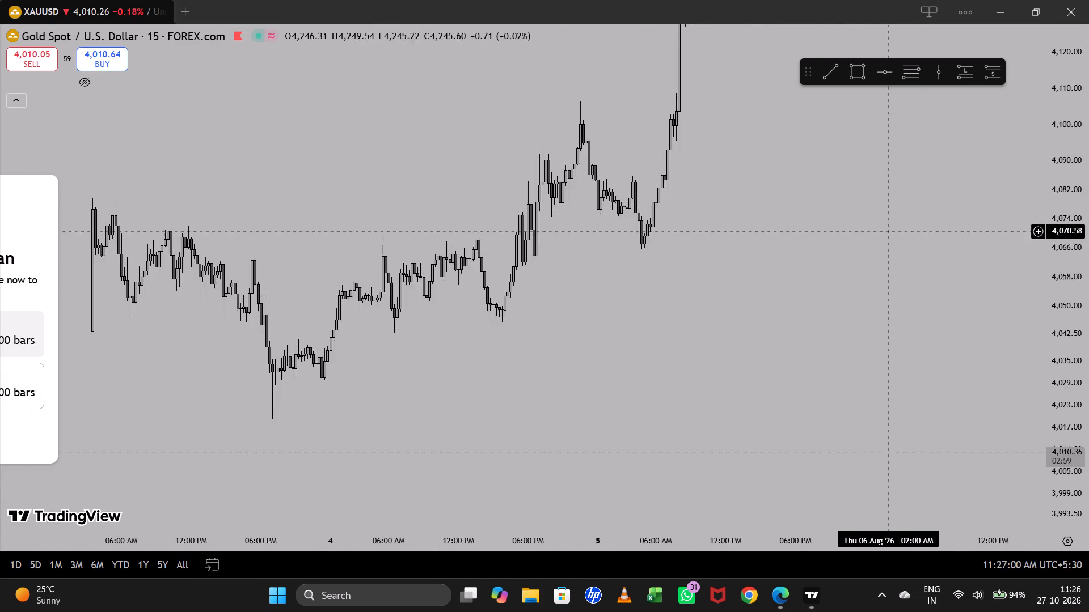
{"action": "left_click_drag", "start_coordinate": [789, 297], "coordinate": [925, 324]}
{"action": "left_click_drag", "start_coordinate": [1088, 305], "coordinate": [1057, 208]}
{"action": "left_click_drag", "start_coordinate": [715, 390], "coordinate": [942, 361]}
{"action": "left_click_drag", "start_coordinate": [1088, 346], "coordinate": [1087, 280]}
{"action": "scroll", "coordinate": [872, 332], "scroll_direction": "up", "scroll_amount": 2}
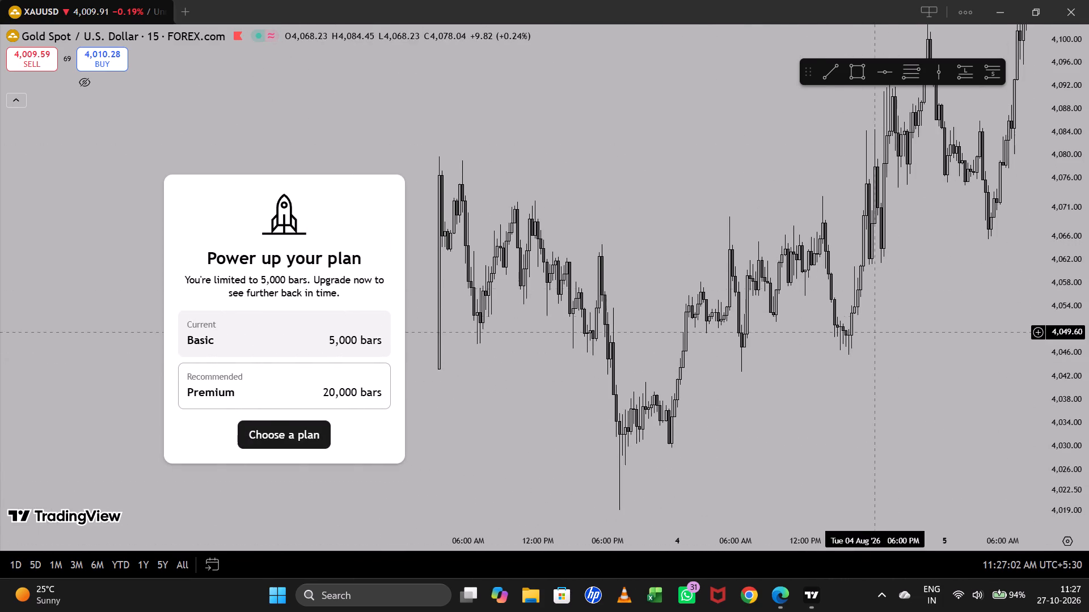
Examine the XAUUSD swing highs and lows of 3 and 4 August 2026 at a closer scale.
{"action": "scroll", "coordinate": [872, 332], "scroll_direction": "up", "scroll_amount": 1}
{"action": "left_click_drag", "start_coordinate": [812, 381], "coordinate": [828, 348]}
{"action": "left_click_drag", "start_coordinate": [1088, 206], "coordinate": [1078, 175]}
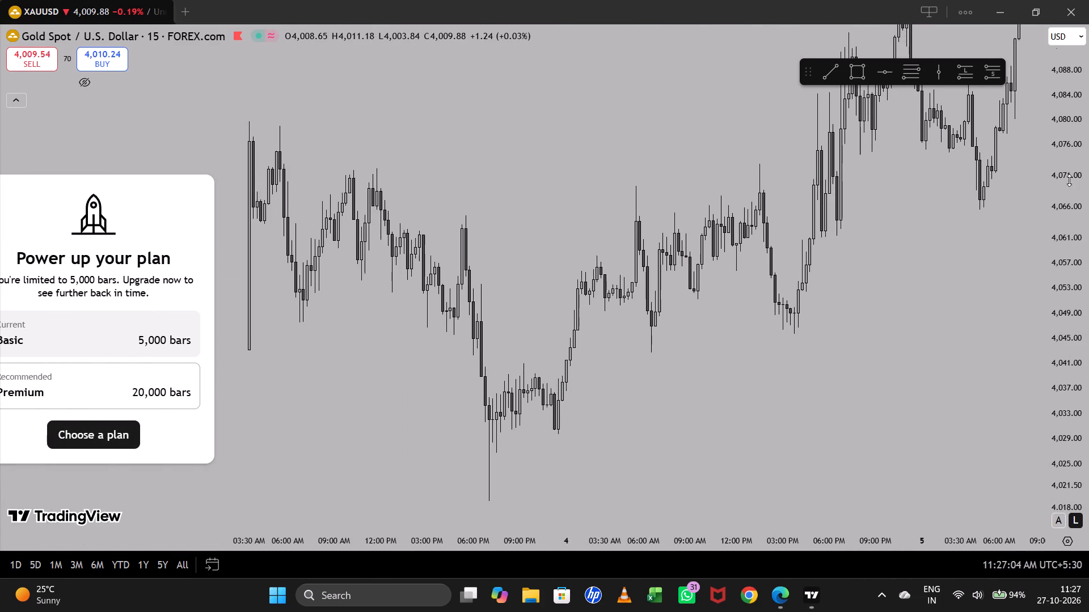
{"action": "left_click_drag", "start_coordinate": [1088, 232], "coordinate": [1082, 212]}
{"action": "left_click_drag", "start_coordinate": [846, 252], "coordinate": [826, 279]}
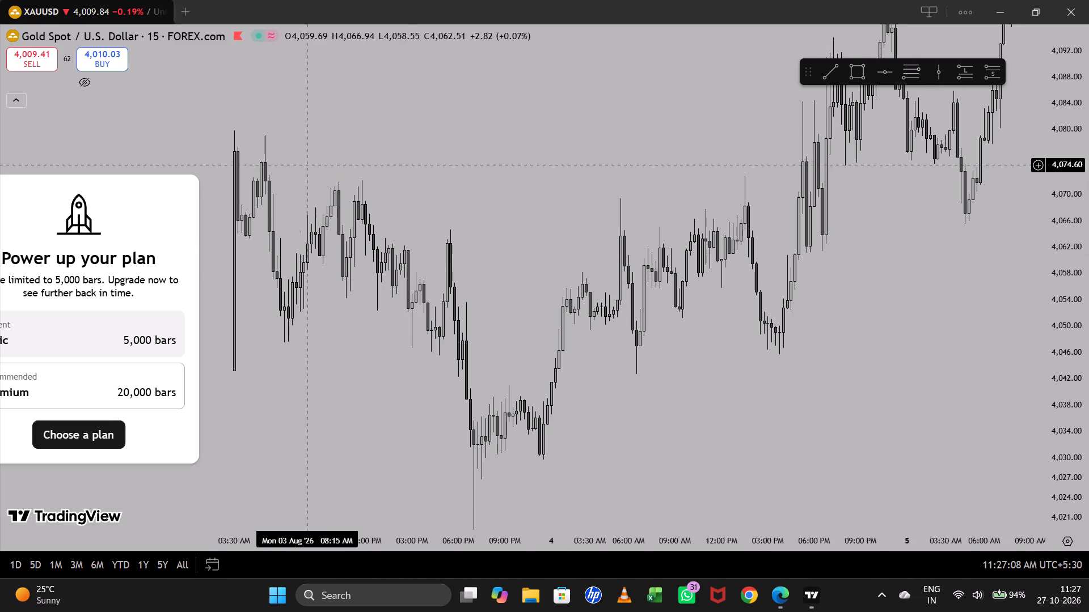
{"action": "left_click_drag", "start_coordinate": [1088, 244], "coordinate": [1085, 236]}
{"action": "left_click_drag", "start_coordinate": [530, 303], "coordinate": [459, 293]}
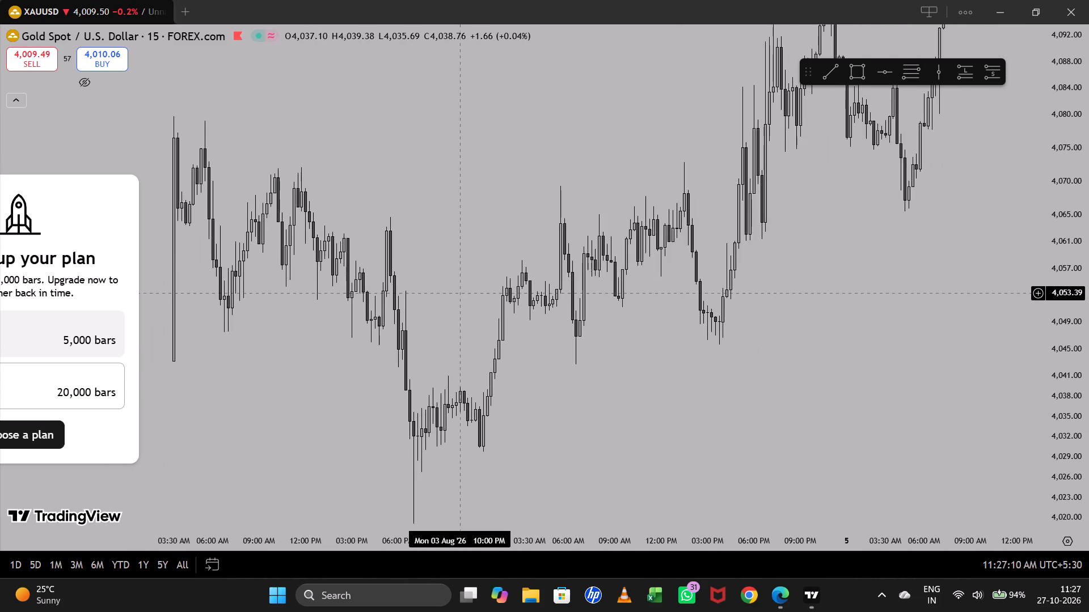
{"action": "left_click_drag", "start_coordinate": [574, 384], "coordinate": [465, 390]}
{"action": "left_click_drag", "start_coordinate": [1087, 195], "coordinate": [1082, 226]}
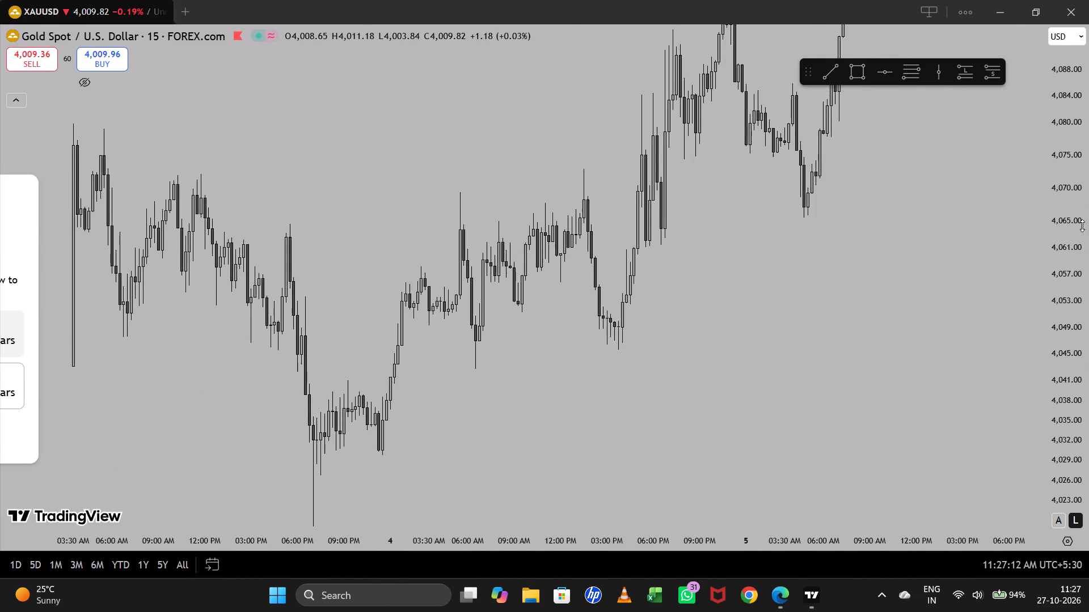
{"action": "left_click_drag", "start_coordinate": [1082, 226], "coordinate": [1078, 240]}
{"action": "left_click_drag", "start_coordinate": [975, 277], "coordinate": [979, 249]}
{"action": "left_click_drag", "start_coordinate": [1088, 279], "coordinate": [1061, 209]}
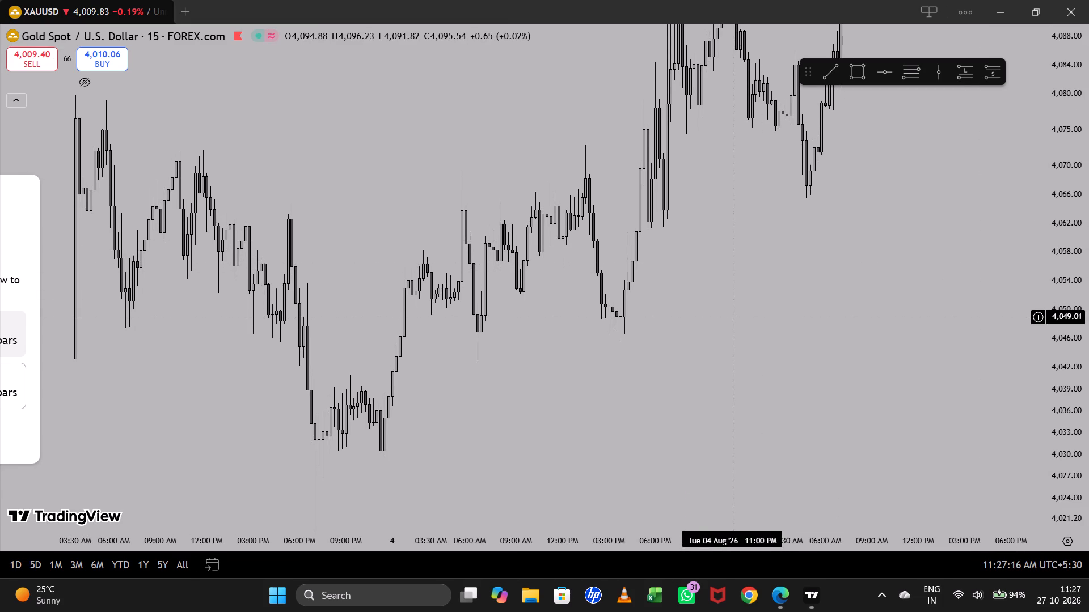
{"action": "scroll", "coordinate": [733, 317], "scroll_direction": "up", "scroll_amount": 1}
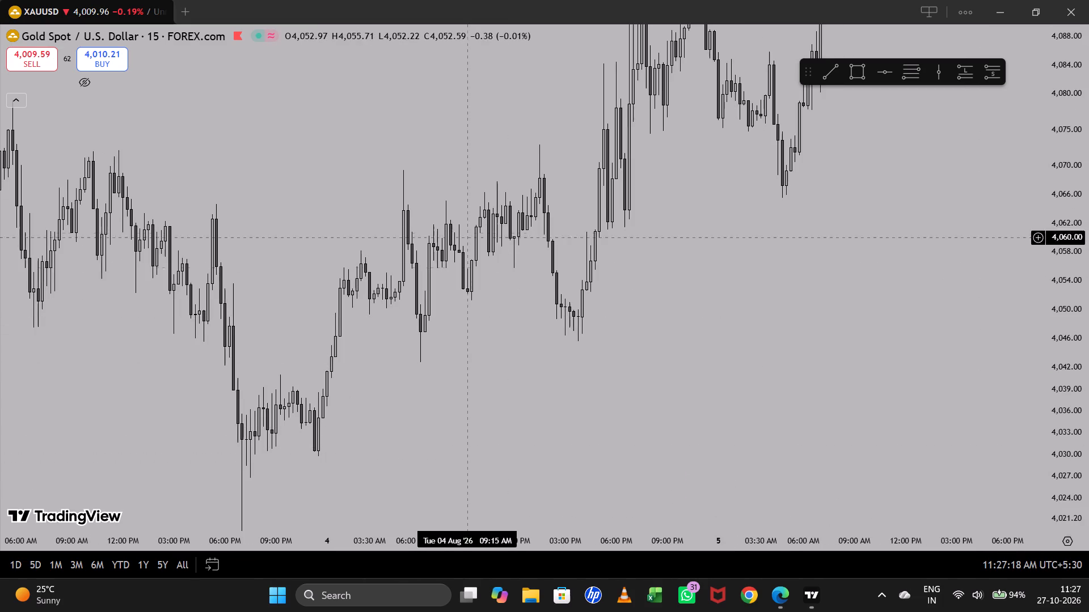
Follow the XAUUSD price action forward from 4 August to the swings of 6 and 7 August 2026.
{"action": "left_click_drag", "start_coordinate": [689, 305], "coordinate": [646, 438]}
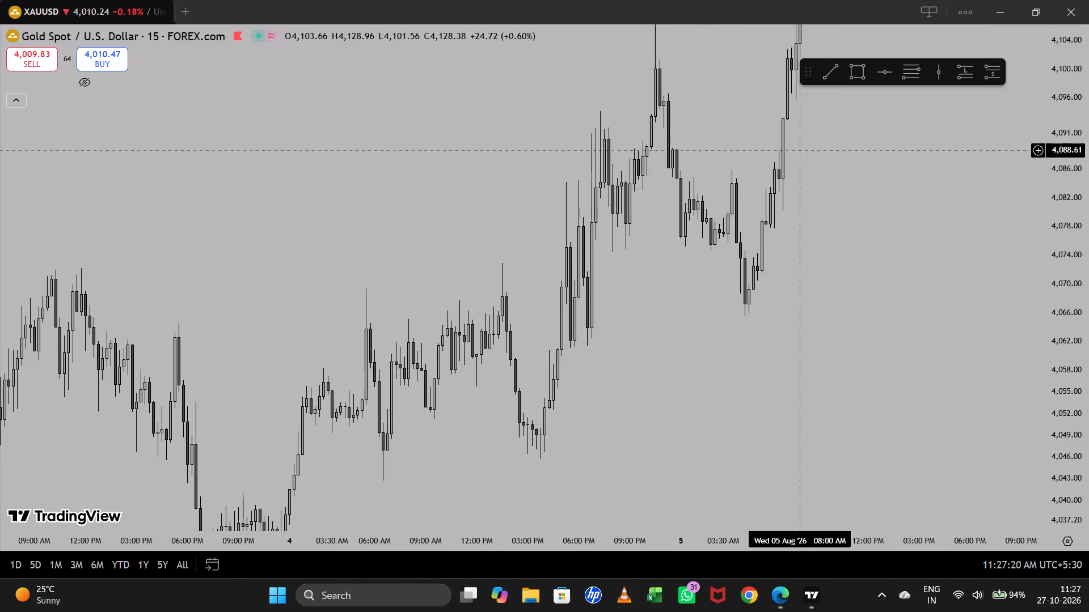
{"action": "left_click_drag", "start_coordinate": [790, 233], "coordinate": [698, 369]}
{"action": "left_click_drag", "start_coordinate": [825, 262], "coordinate": [749, 447]}
{"action": "left_click_drag", "start_coordinate": [803, 194], "coordinate": [683, 461]}
{"action": "left_click_drag", "start_coordinate": [792, 212], "coordinate": [745, 350]}
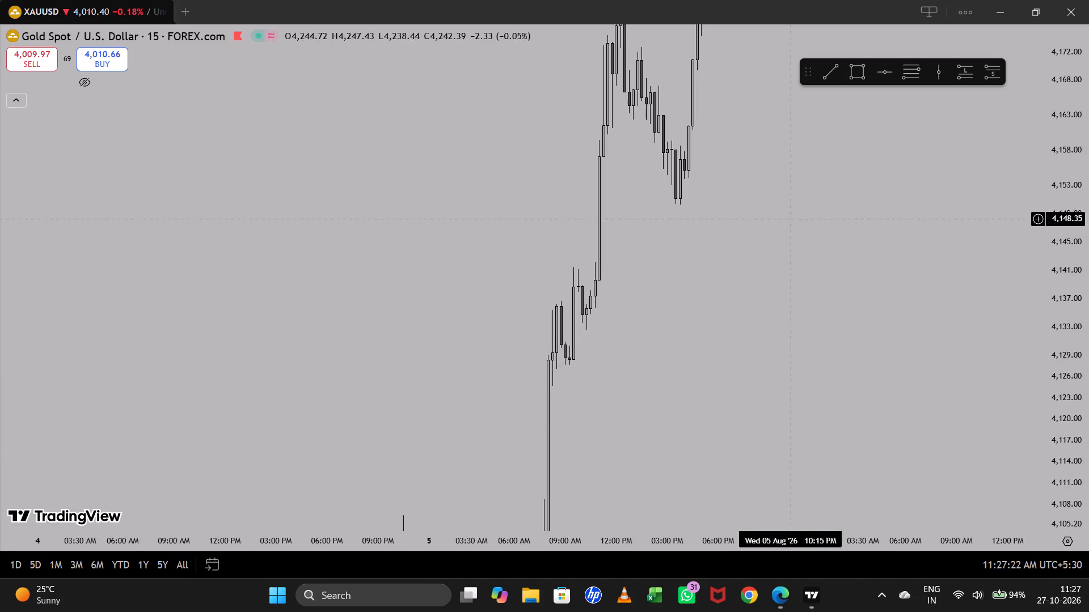
{"action": "left_click_drag", "start_coordinate": [745, 350], "coordinate": [728, 389]}
{"action": "left_click_drag", "start_coordinate": [735, 277], "coordinate": [679, 385]}
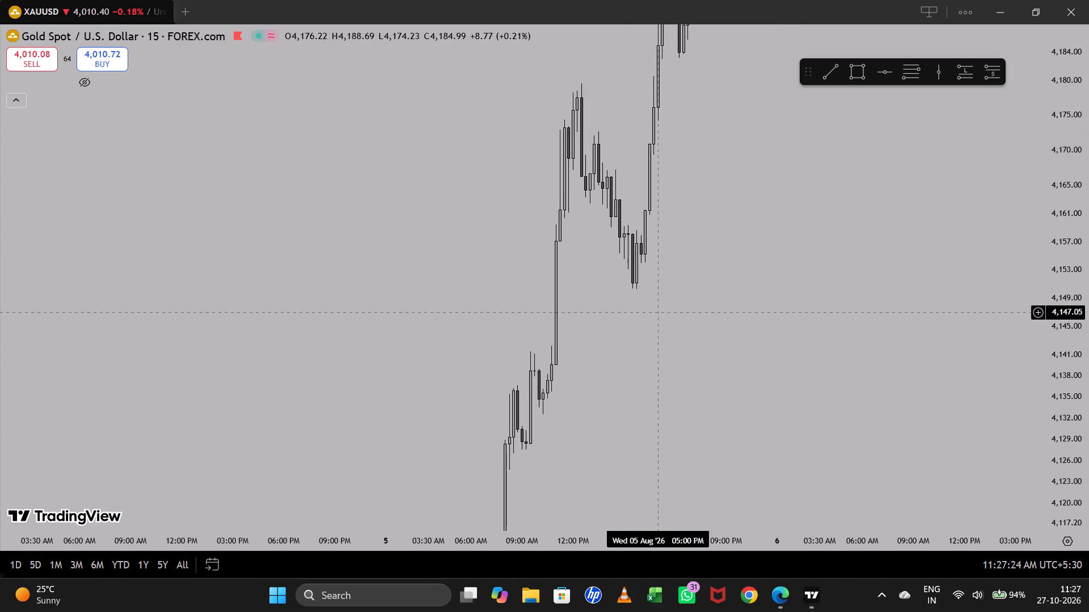
{"action": "left_click_drag", "start_coordinate": [695, 337], "coordinate": [677, 376]}
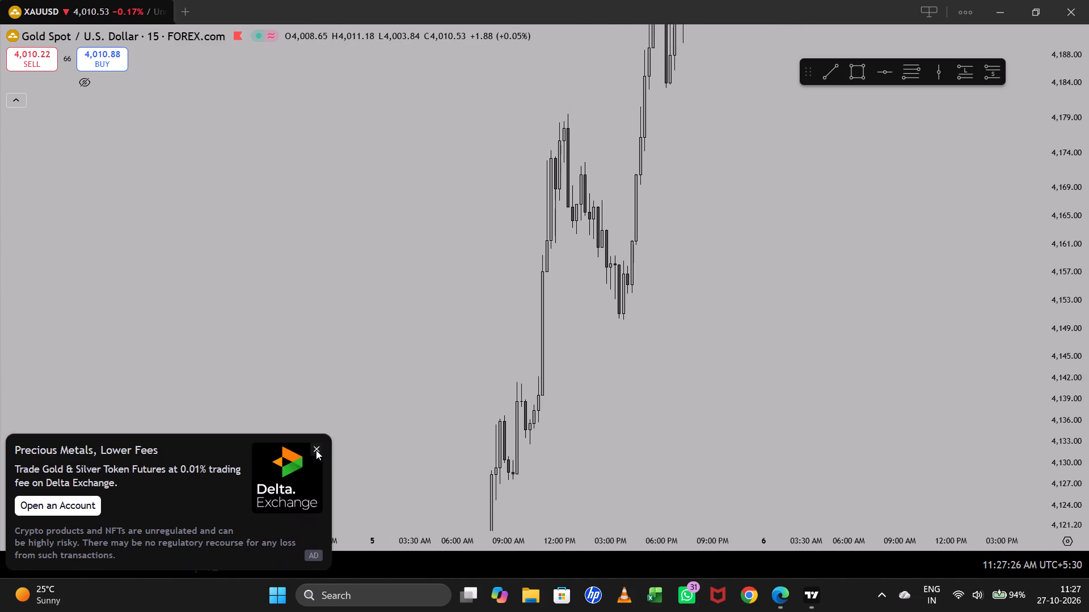
{"action": "left_click", "coordinate": [316, 450]}
{"action": "left_click_drag", "start_coordinate": [835, 299], "coordinate": [703, 474]}
{"action": "left_click_drag", "start_coordinate": [793, 294], "coordinate": [727, 422]}
{"action": "left_click_drag", "start_coordinate": [1086, 114], "coordinate": [1048, 231]}
{"action": "left_click_drag", "start_coordinate": [779, 184], "coordinate": [682, 415]}
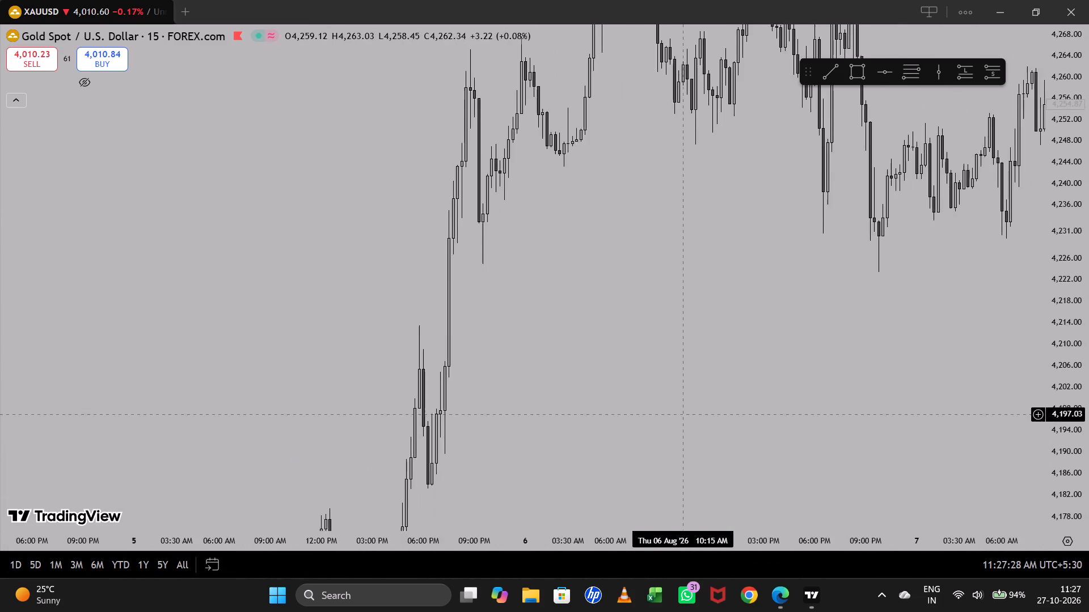
{"action": "left_click_drag", "start_coordinate": [725, 240], "coordinate": [669, 385]}
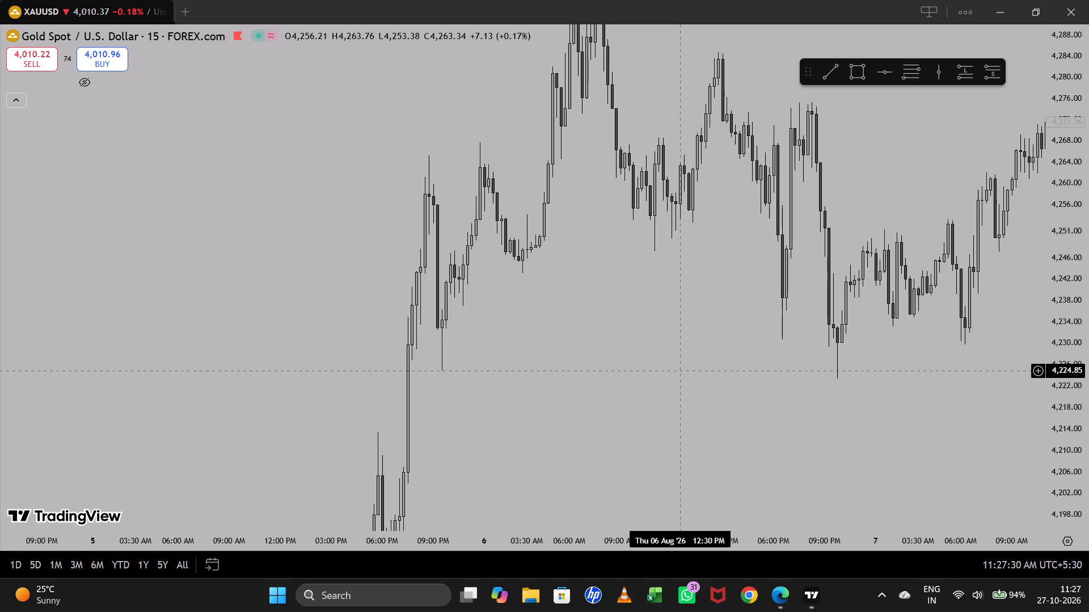
{"action": "left_click_drag", "start_coordinate": [683, 336], "coordinate": [597, 452]}
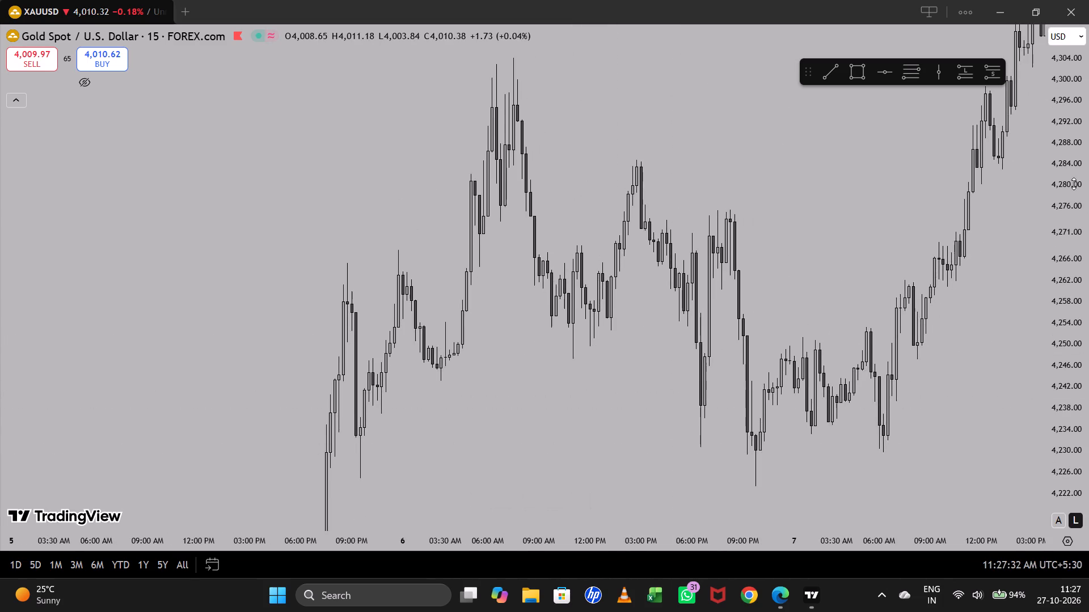
{"action": "left_click_drag", "start_coordinate": [1067, 194], "coordinate": [1046, 246]}
{"action": "left_click_drag", "start_coordinate": [880, 241], "coordinate": [740, 269]}
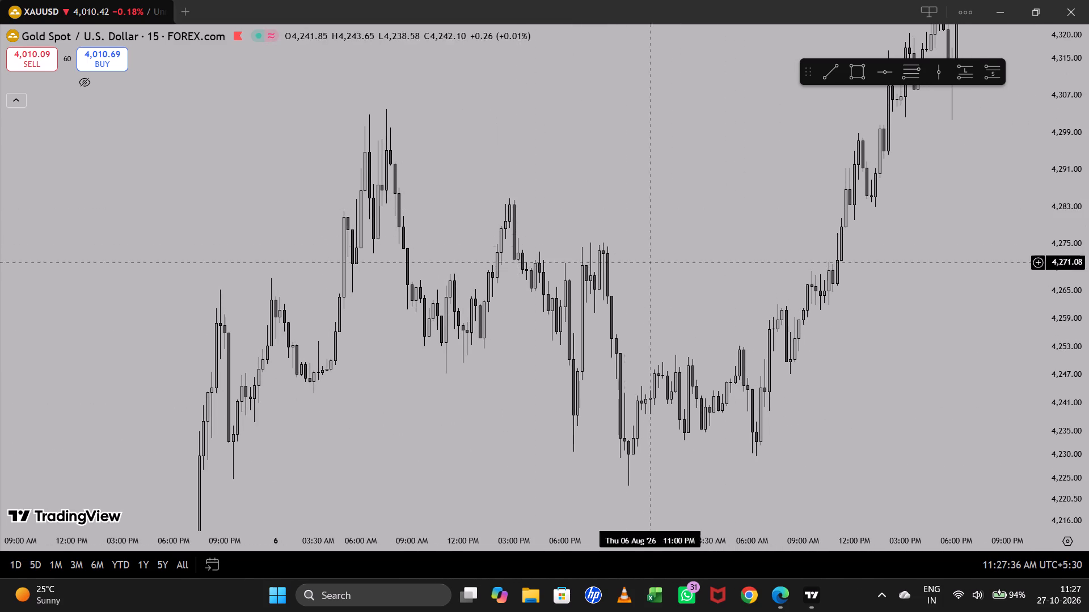
Draw a descending trend line from the 6 August high near 4,284.77 to about 4,242.61 at 15:00 on 7 August.
{"action": "left_click", "coordinate": [837, 61]}
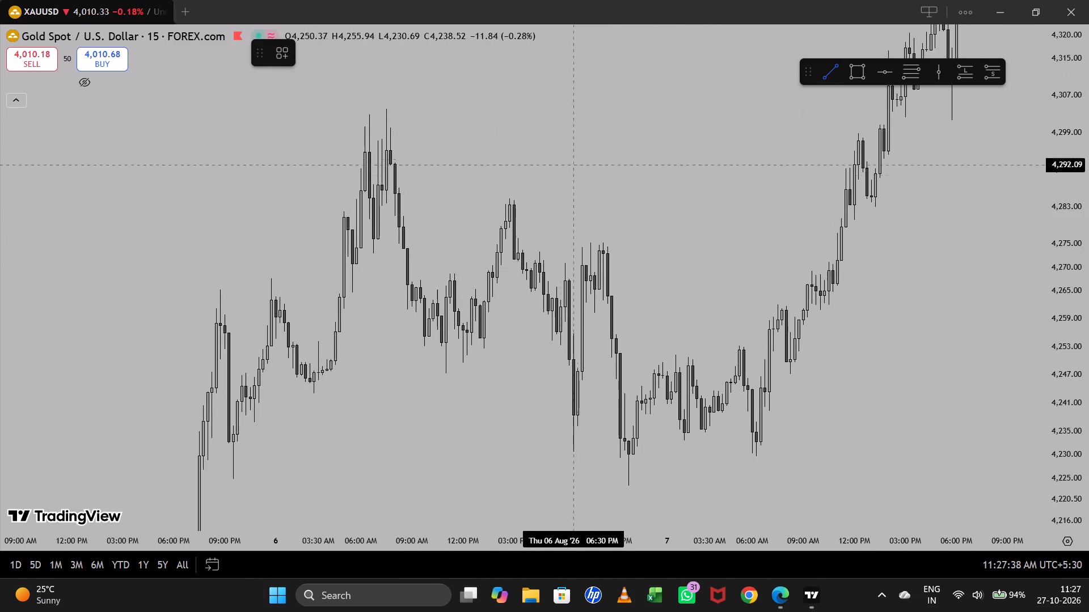
{"action": "left_click", "coordinate": [510, 198]}
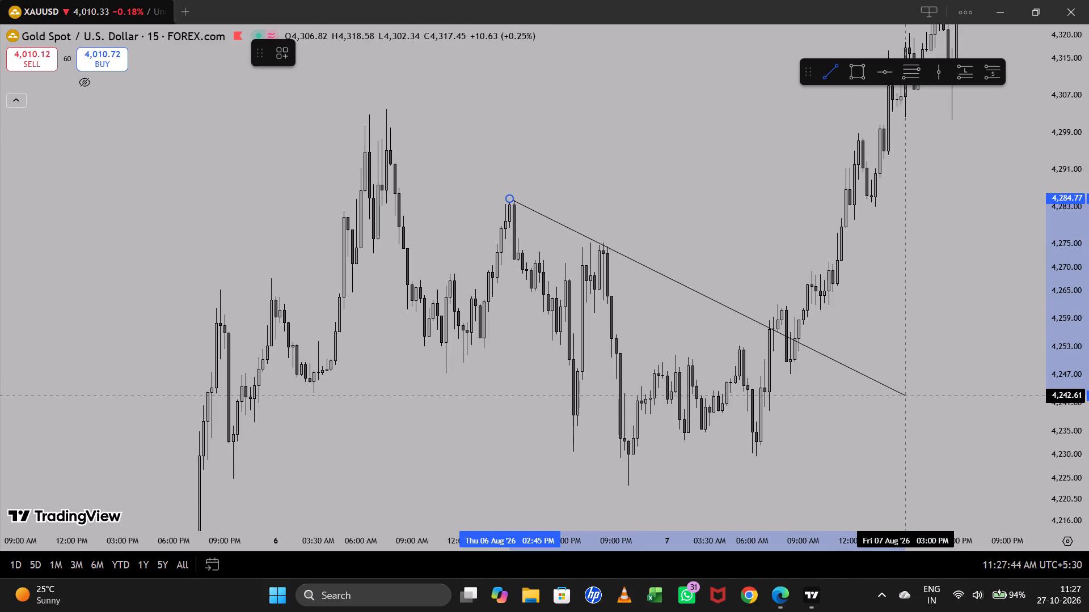
{"action": "left_click", "coordinate": [907, 396]}
{"action": "left_click", "coordinate": [888, 314]}
Draw a thin rectangle zone from about 4,260.71 to 4,262 where price breaks the trend line, starting at 06:15 on 7 August.
{"action": "left_click_drag", "start_coordinate": [888, 314], "coordinate": [814, 313]}
{"action": "left_click_drag", "start_coordinate": [1083, 314], "coordinate": [1078, 266]}
{"action": "left_click_drag", "start_coordinate": [952, 308], "coordinate": [808, 304]}
{"action": "left_click", "coordinate": [859, 69]}
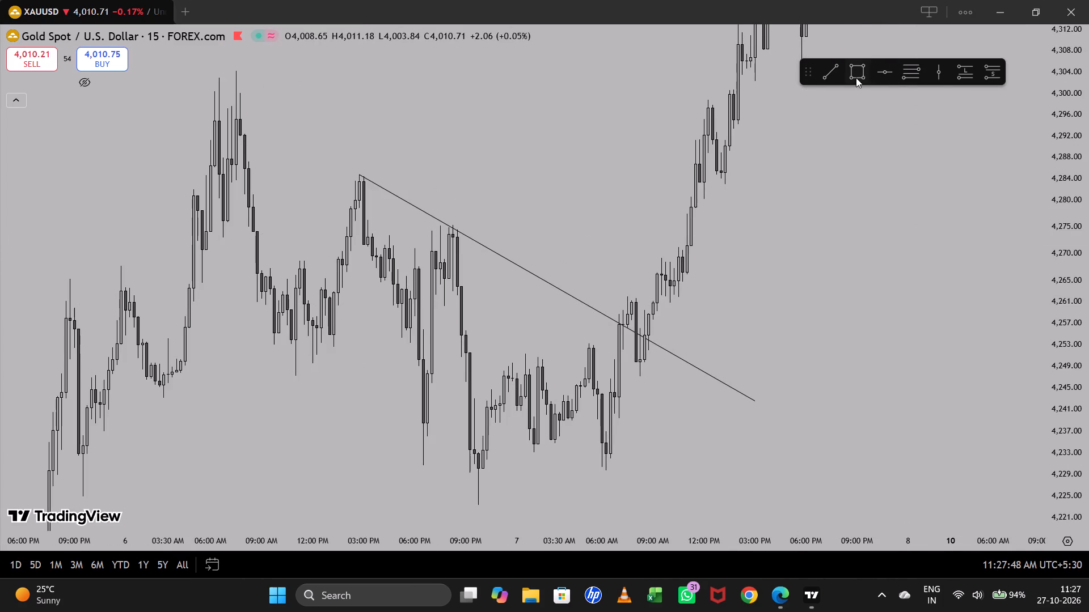
{"action": "left_click", "coordinate": [605, 303]}
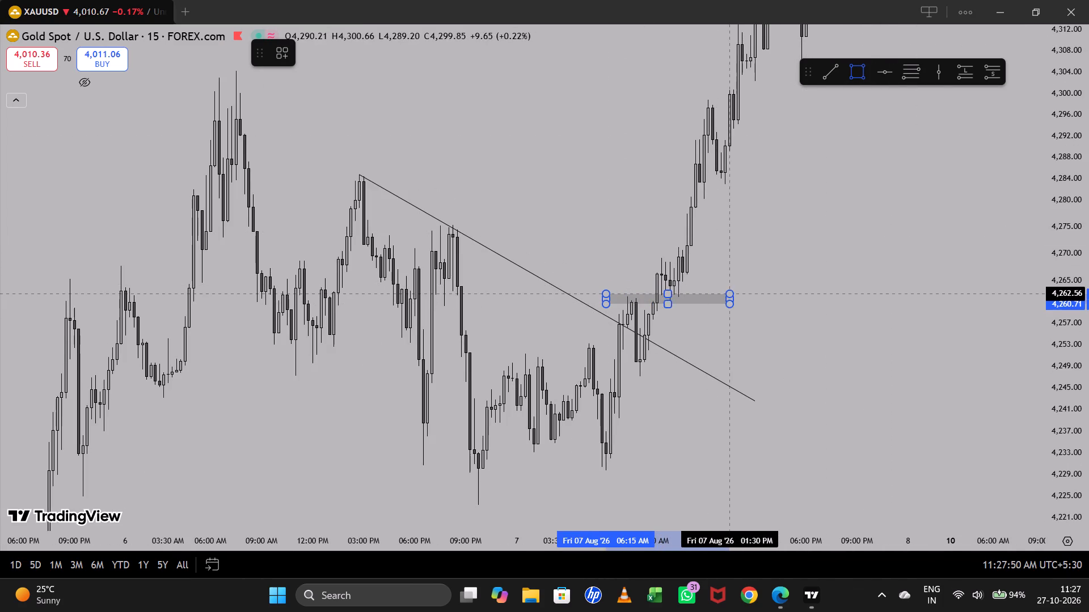
{"action": "left_click", "coordinate": [762, 296]}
{"action": "left_click", "coordinate": [834, 273]}
Place a long position at 09:15 on 7 August with entry at 4,266.12 and stop at about 4,257.26.
{"action": "left_click_drag", "start_coordinate": [834, 271], "coordinate": [821, 266]}
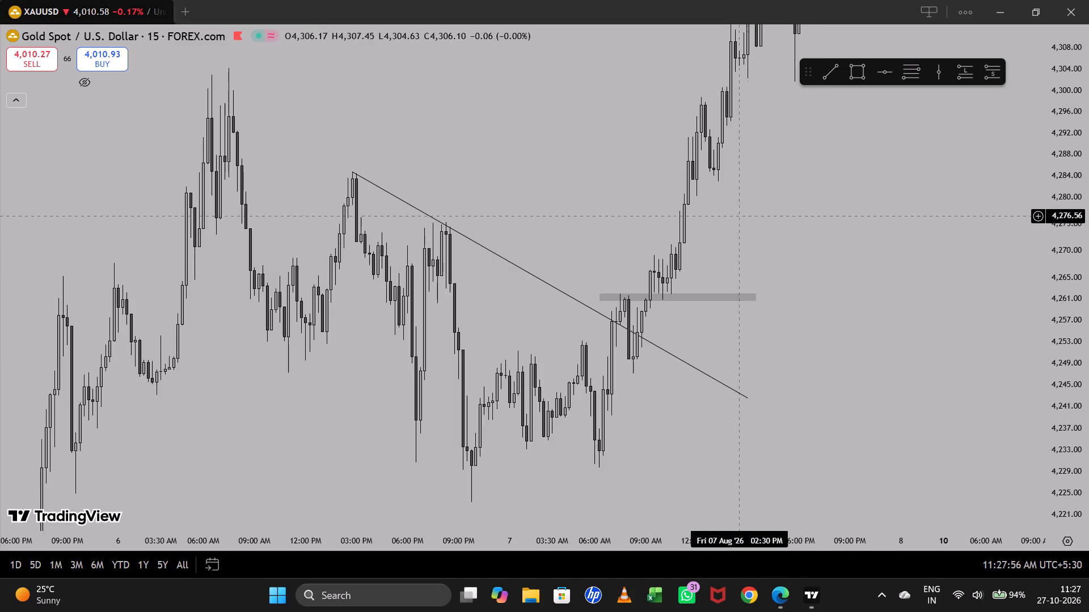
{"action": "left_click", "coordinate": [959, 70]}
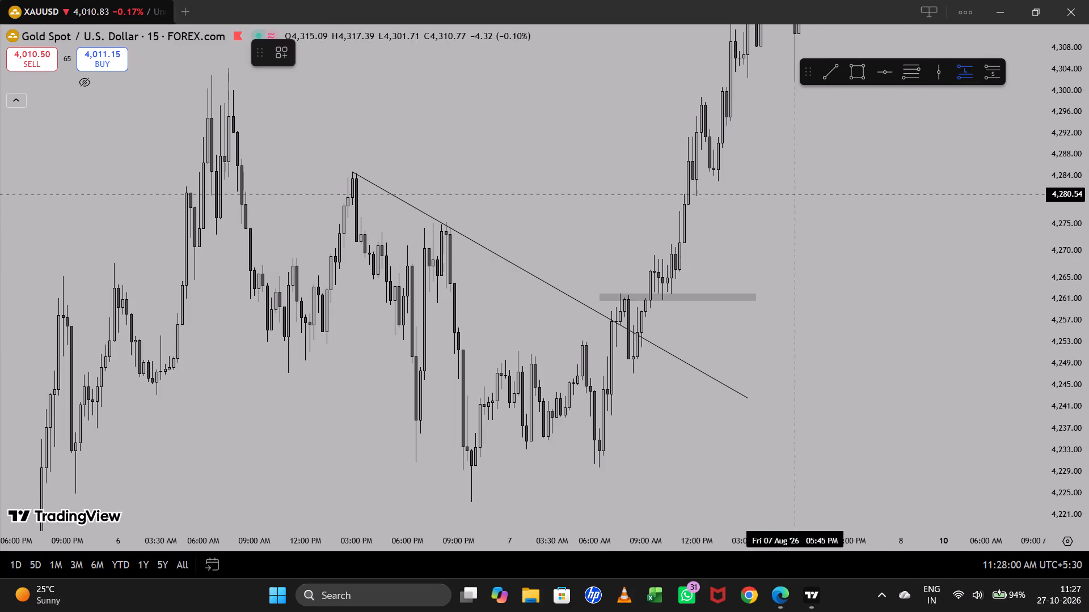
{"action": "left_click", "coordinate": [652, 271]}
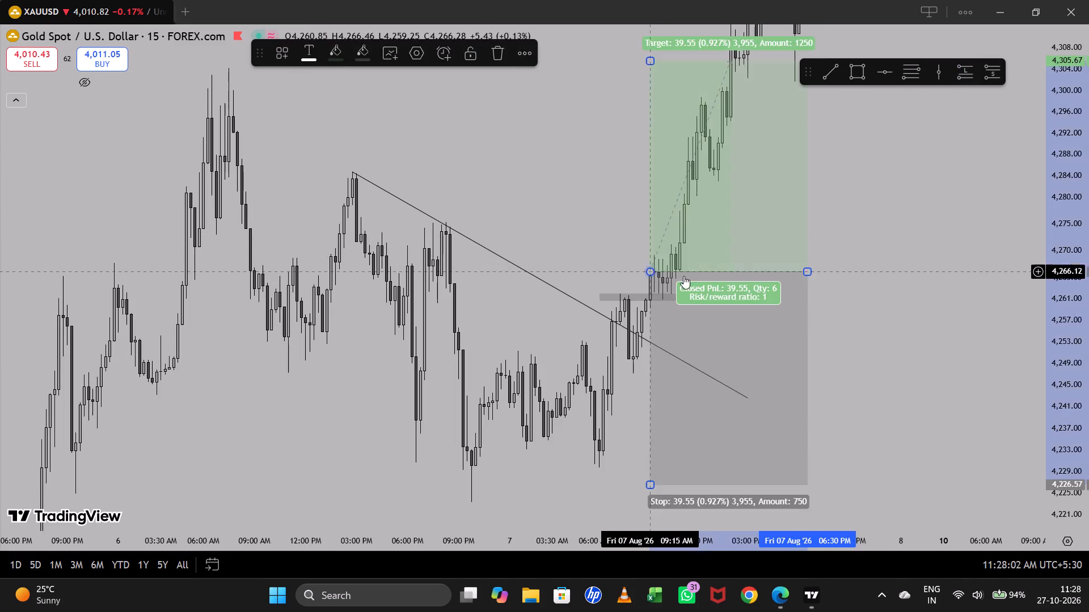
{"action": "left_click", "coordinate": [975, 230]}
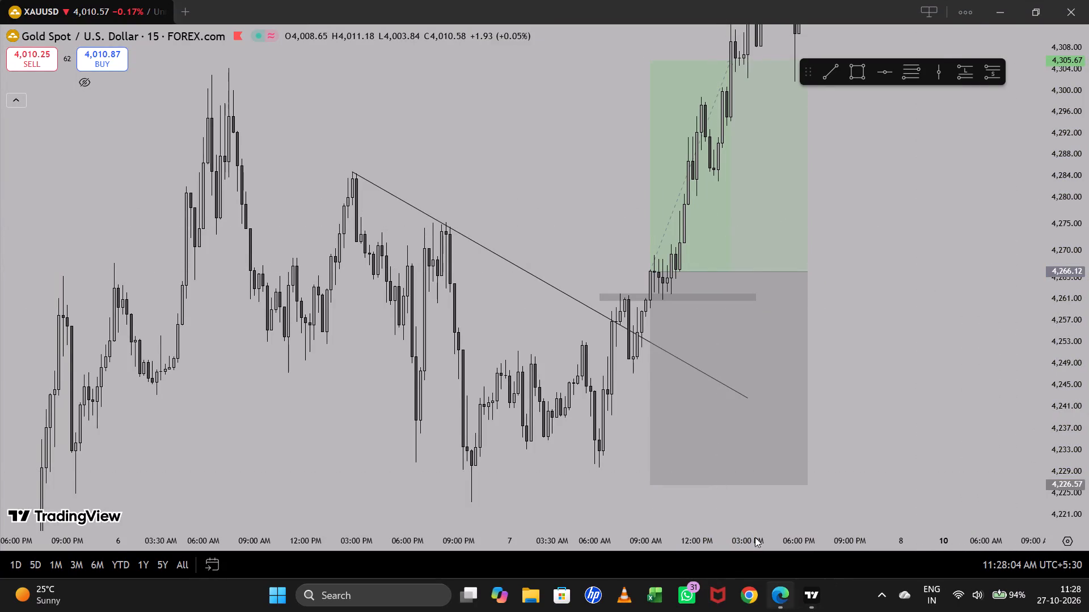
{"action": "left_click_drag", "start_coordinate": [1088, 157], "coordinate": [1066, 250]}
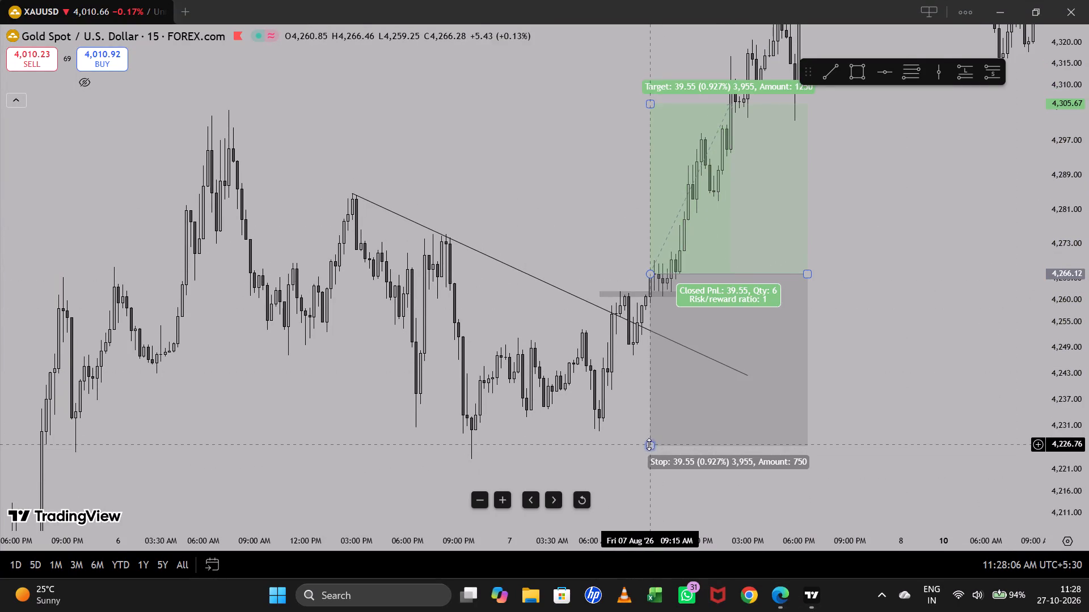
{"action": "left_click_drag", "start_coordinate": [648, 444], "coordinate": [676, 309]}
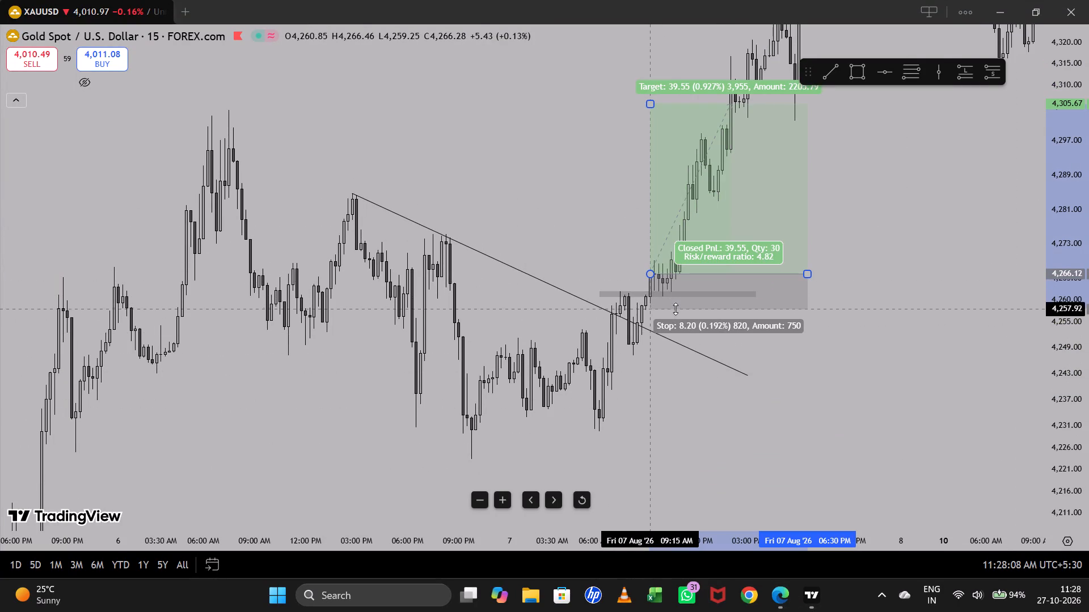
{"action": "left_click_drag", "start_coordinate": [676, 309], "coordinate": [676, 312]}
Raise the 7 August long position's target to about 4,325.42.
{"action": "left_click_drag", "start_coordinate": [910, 195], "coordinate": [909, 205]}
{"action": "left_click_drag", "start_coordinate": [906, 211], "coordinate": [854, 349]}
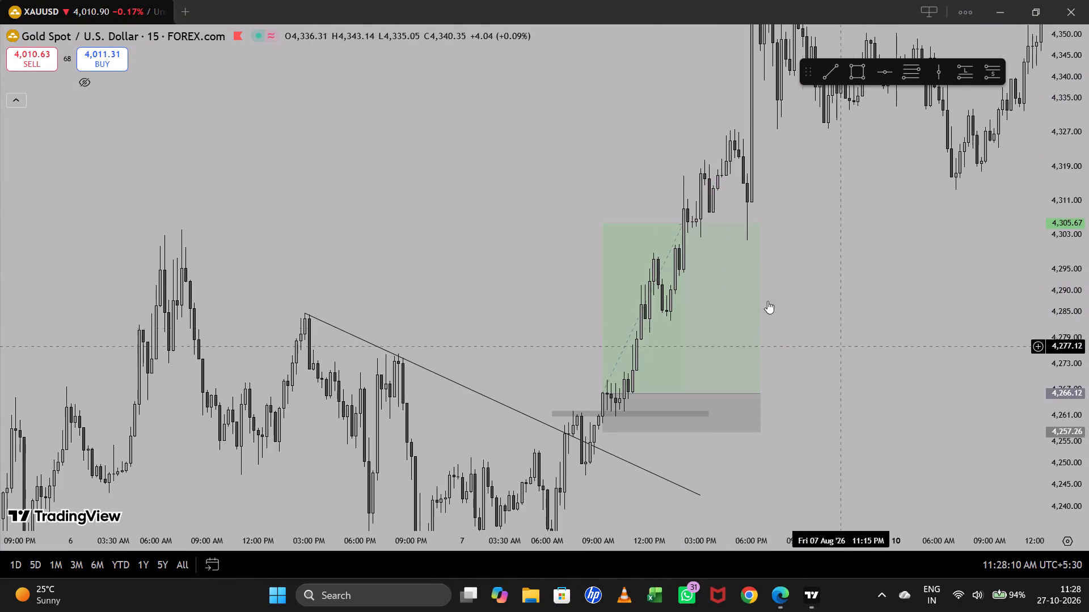
{"action": "left_click_drag", "start_coordinate": [600, 222], "coordinate": [631, 139]}
{"action": "left_click", "coordinate": [935, 258]}
Examine the 7 August long trade and follow the XAUUSD price action forward through 10 August.
{"action": "left_click_drag", "start_coordinate": [867, 333], "coordinate": [859, 299]}
{"action": "left_click_drag", "start_coordinate": [1088, 292], "coordinate": [1058, 217]}
{"action": "left_click_drag", "start_coordinate": [923, 300], "coordinate": [871, 274]}
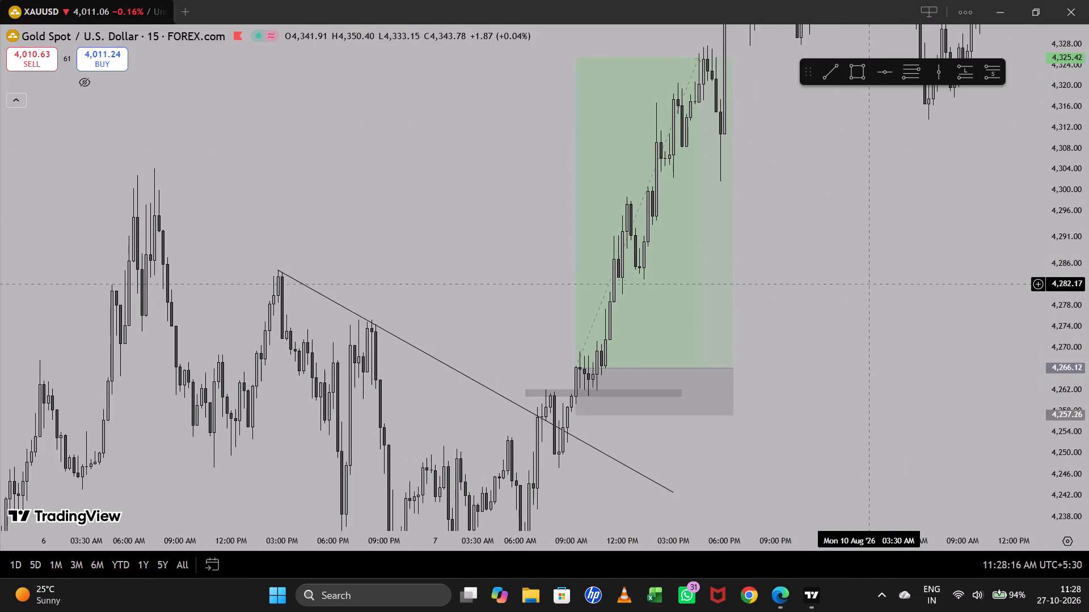
{"action": "left_click_drag", "start_coordinate": [865, 311], "coordinate": [835, 286]}
{"action": "left_click_drag", "start_coordinate": [1088, 231], "coordinate": [1083, 223]}
{"action": "left_click_drag", "start_coordinate": [863, 311], "coordinate": [858, 272]}
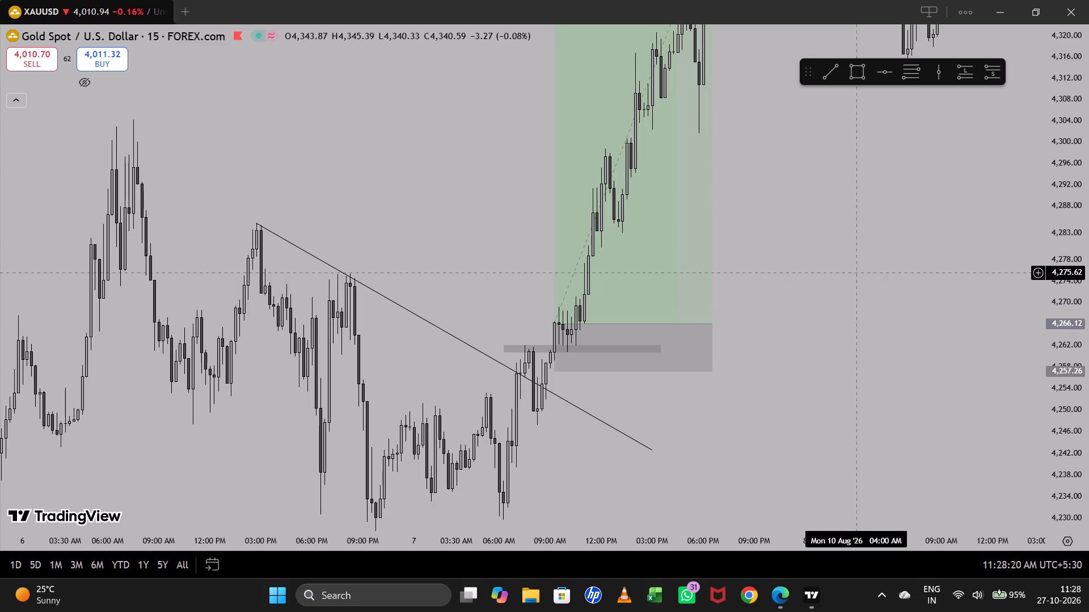
{"action": "left_click_drag", "start_coordinate": [858, 272], "coordinate": [822, 487]}
{"action": "left_click_drag", "start_coordinate": [885, 328], "coordinate": [834, 398]}
{"action": "left_click_drag", "start_coordinate": [858, 384], "coordinate": [614, 477]}
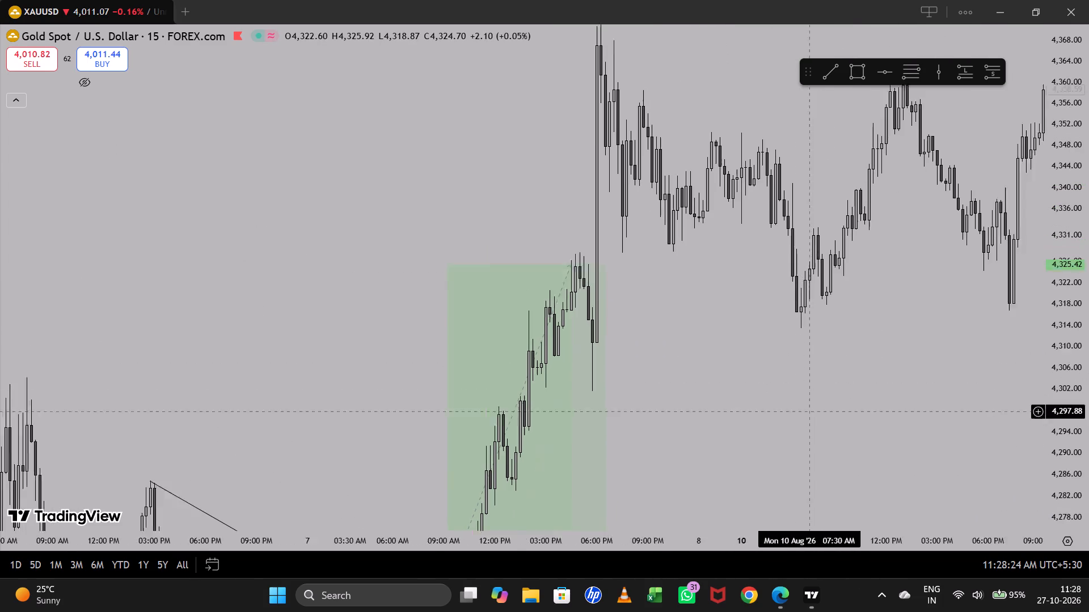
{"action": "left_click_drag", "start_coordinate": [614, 477], "coordinate": [605, 477]}
{"action": "left_click_drag", "start_coordinate": [1088, 229], "coordinate": [1086, 258]}
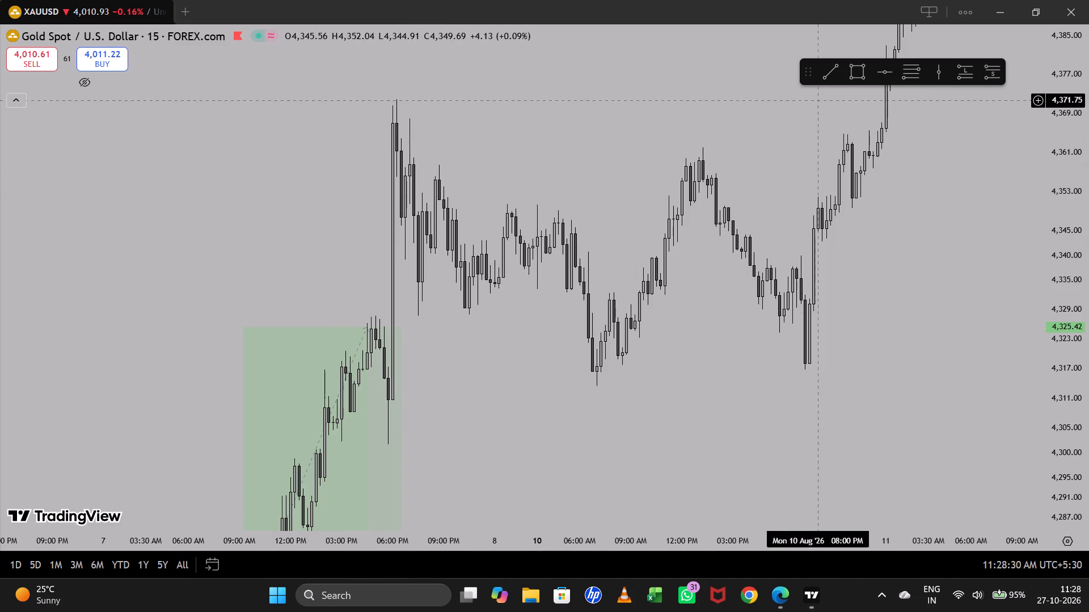
Draw a descending trend line from the 7 August 18:15 high near 4,371.75 to about 4,323.34 at 15:30 on 10 August.
{"action": "left_click", "coordinate": [826, 78]}
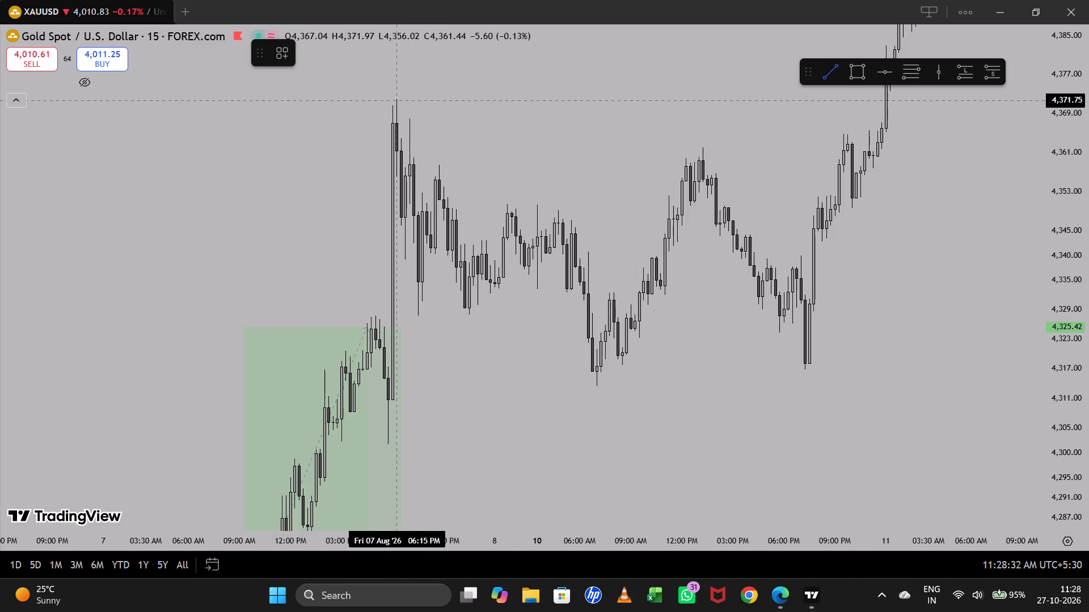
{"action": "left_click", "coordinate": [396, 100]}
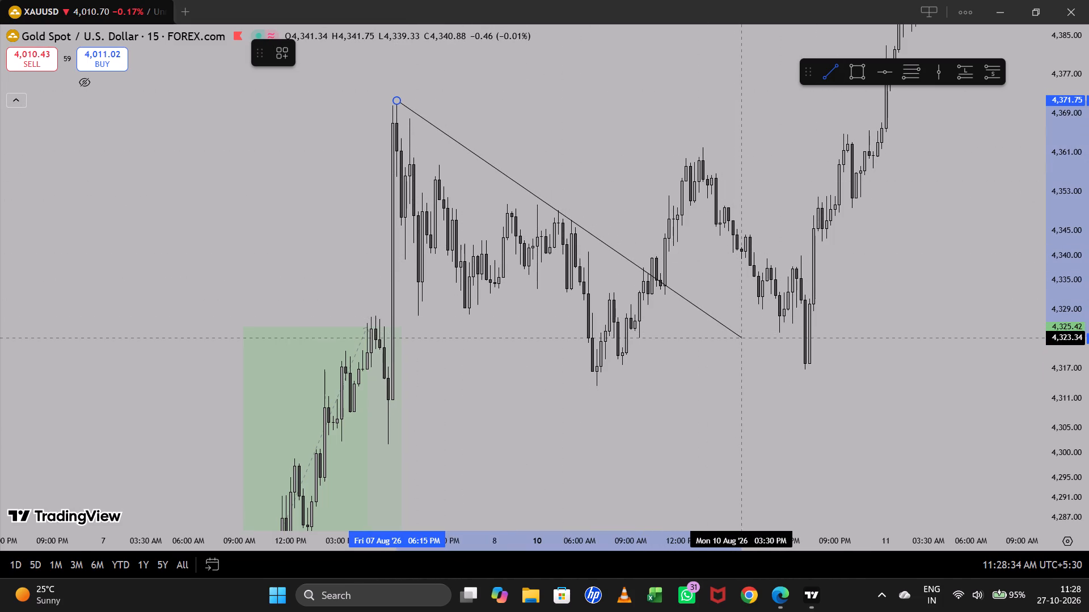
{"action": "left_click", "coordinate": [743, 338]}
Switch to the YouTube music video in Edge, skip it ahead, and return to TradingView.
{"action": "left_click", "coordinate": [775, 592]}
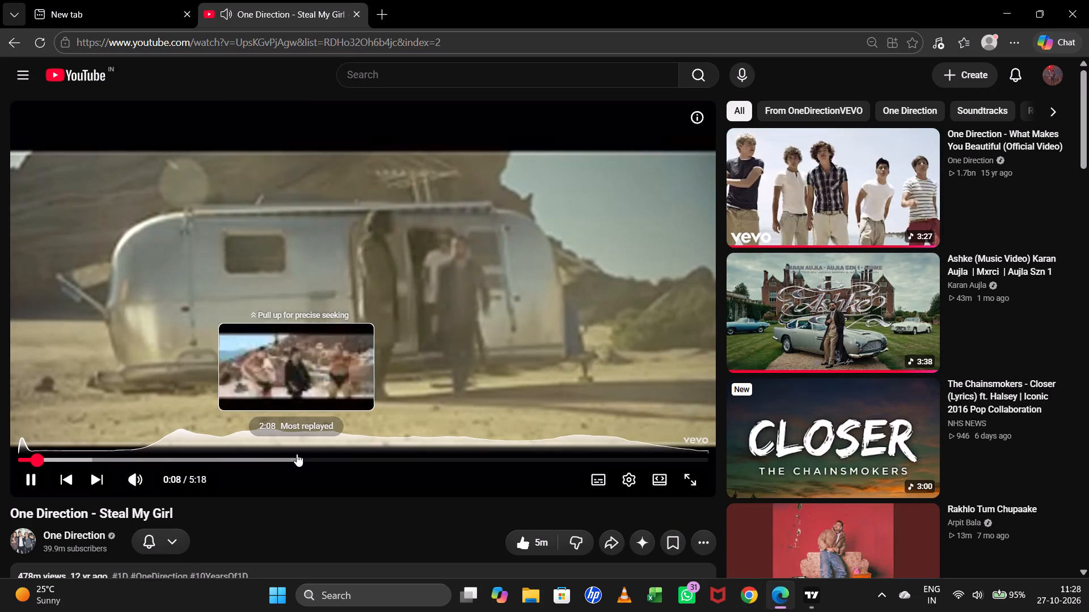
{"action": "left_click", "coordinate": [265, 456]}
{"action": "left_click", "coordinate": [808, 595]}
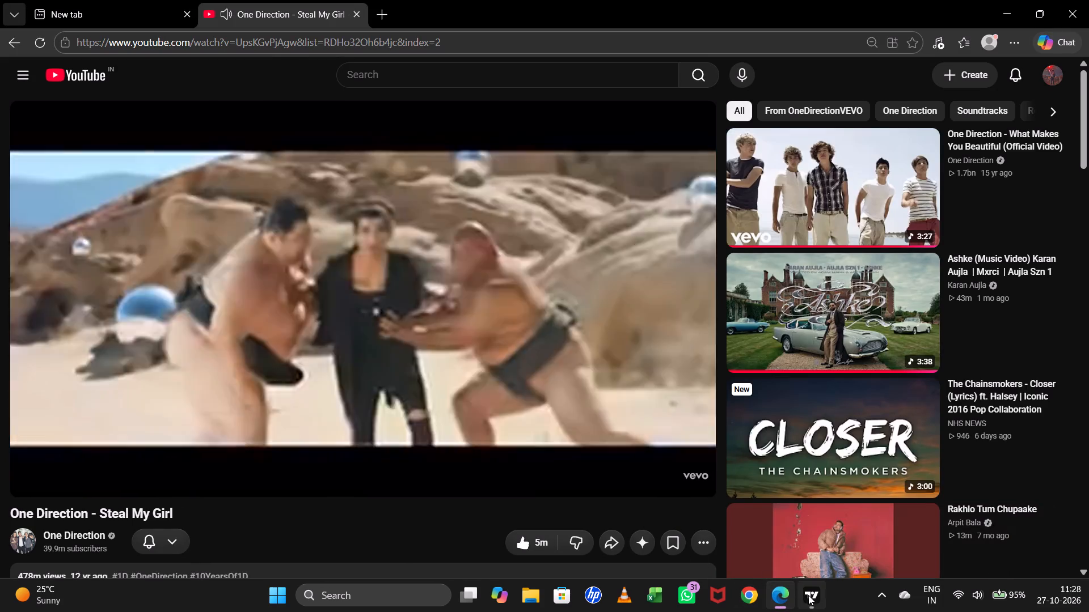
Draw a thin rectangle zone around 4,340 at the second trend line's breakout, from about 09:15 to 14:00 on 10 August.
{"action": "left_click", "coordinate": [915, 360]}
{"action": "left_click_drag", "start_coordinate": [1088, 342], "coordinate": [1088, 308]}
{"action": "left_click_drag", "start_coordinate": [1011, 312], "coordinate": [945, 334]}
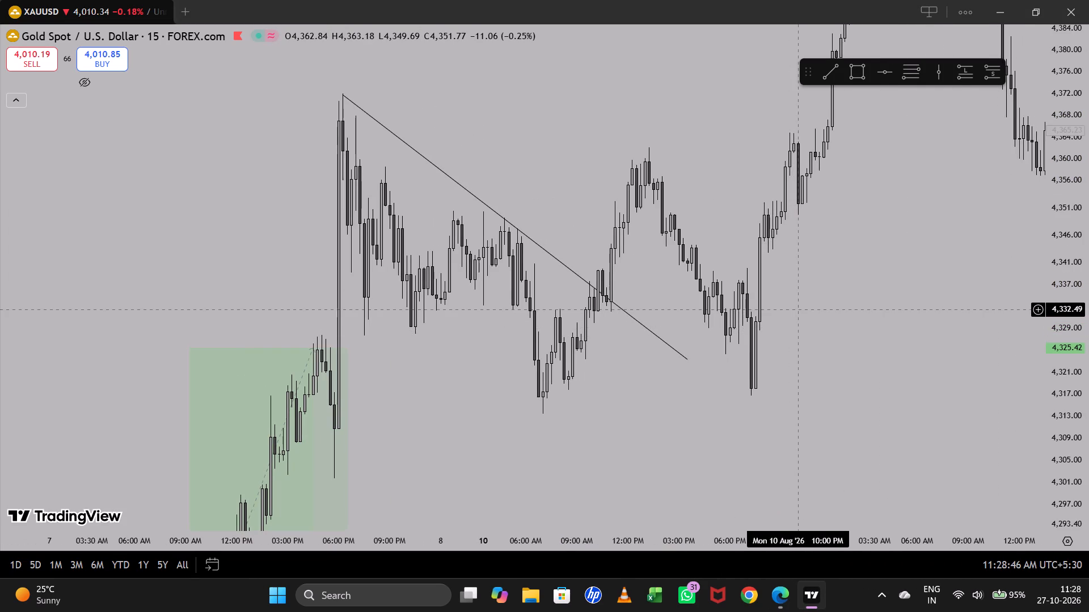
{"action": "left_click", "coordinate": [857, 74]}
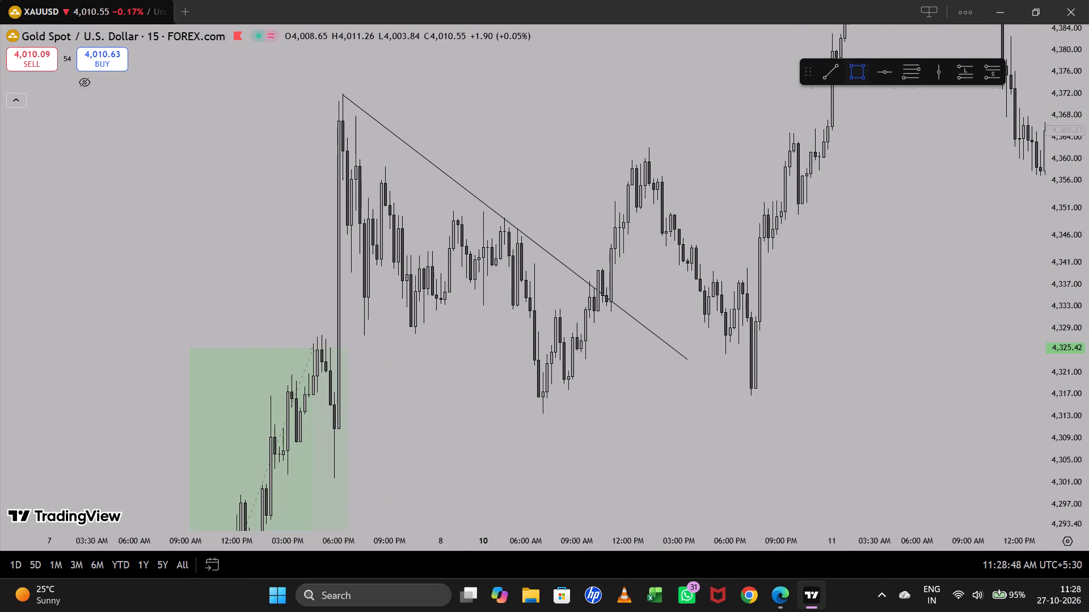
{"action": "left_click", "coordinate": [583, 270]}
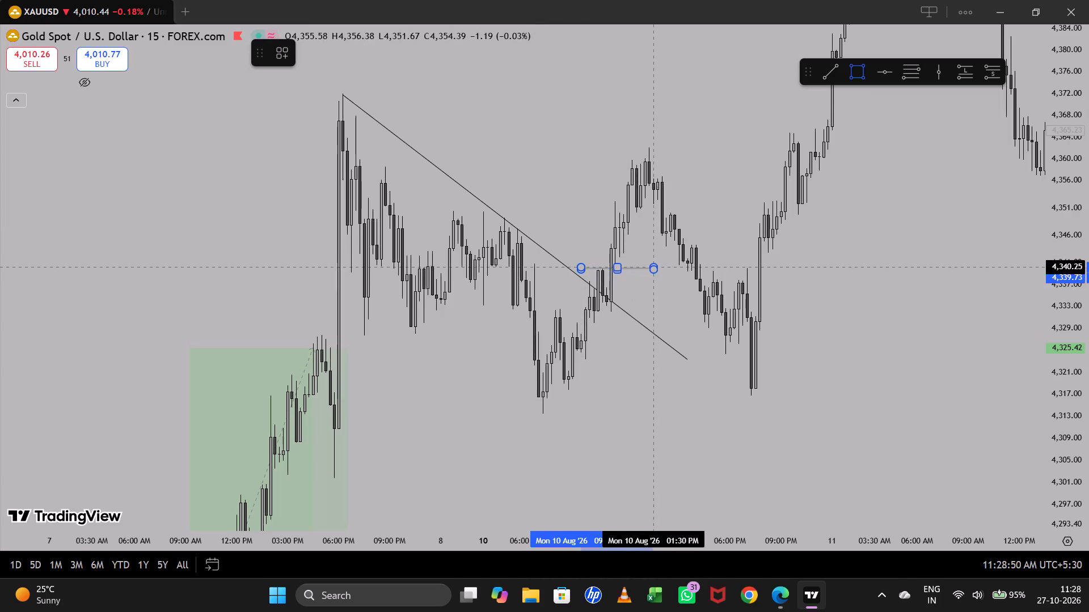
{"action": "left_click", "coordinate": [664, 265]}
{"action": "left_click", "coordinate": [737, 245]}
Place a long position at 11:00 on 10 August with entry at 4,343.49 and stop at about 4,331.46.
{"action": "left_click", "coordinate": [959, 78]}
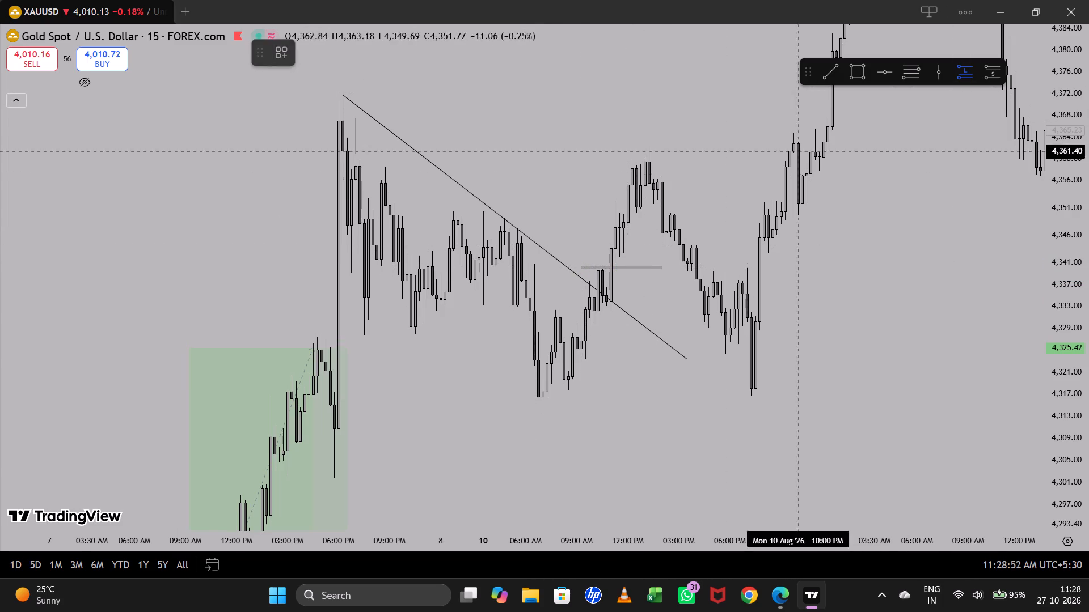
{"action": "left_click", "coordinate": [611, 249]}
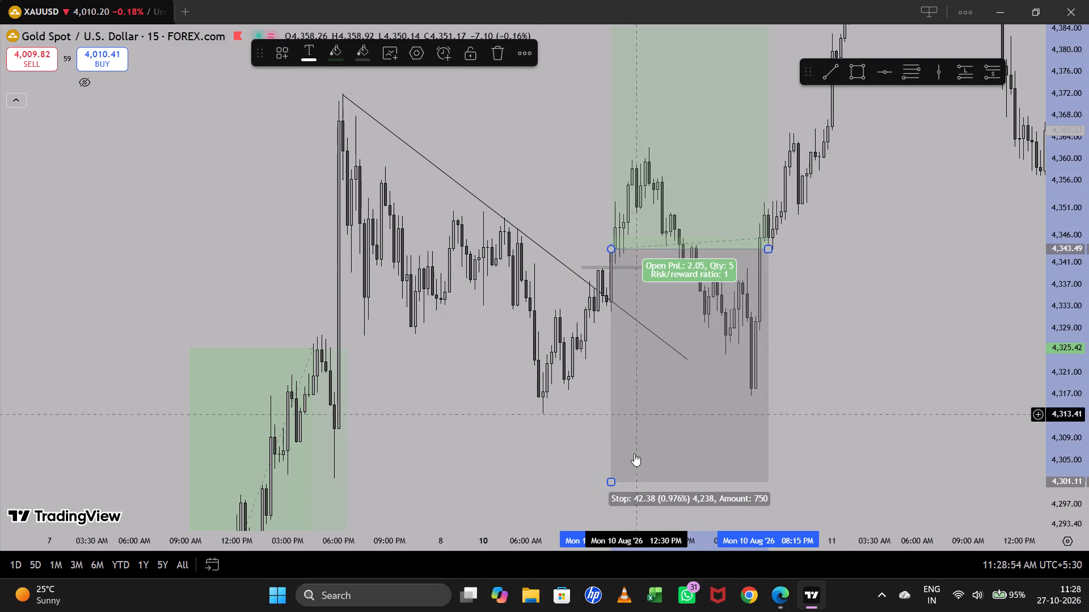
{"action": "left_click_drag", "start_coordinate": [613, 478], "coordinate": [645, 314]}
{"action": "left_click", "coordinate": [919, 261]}
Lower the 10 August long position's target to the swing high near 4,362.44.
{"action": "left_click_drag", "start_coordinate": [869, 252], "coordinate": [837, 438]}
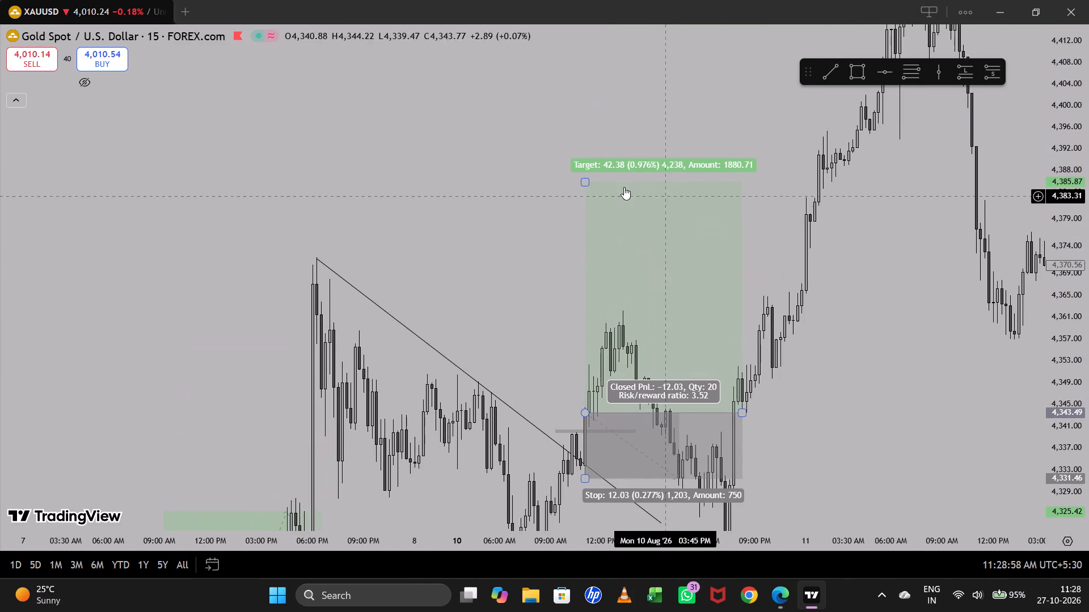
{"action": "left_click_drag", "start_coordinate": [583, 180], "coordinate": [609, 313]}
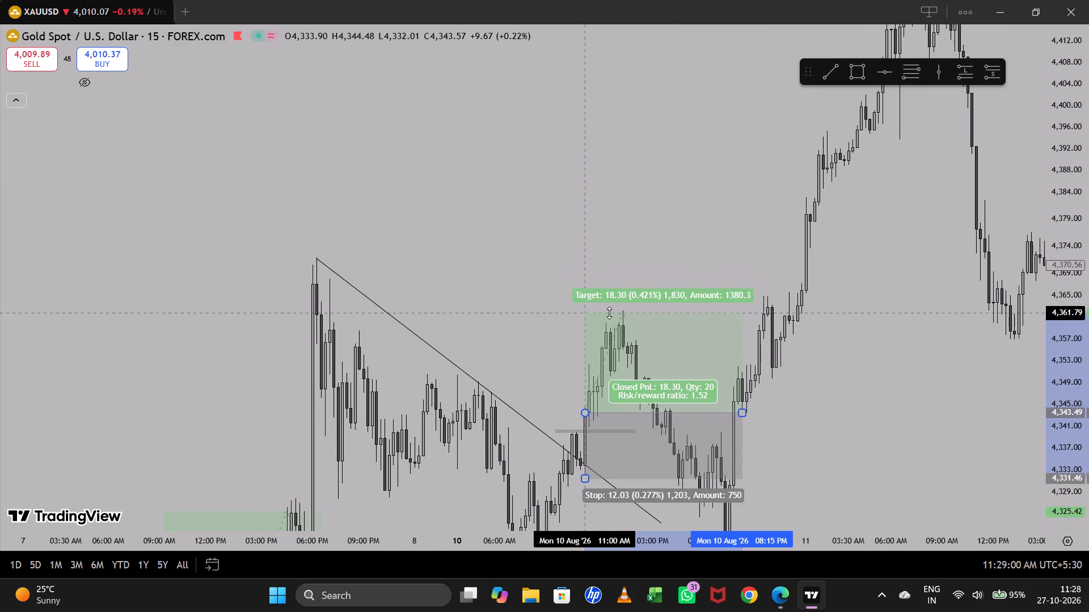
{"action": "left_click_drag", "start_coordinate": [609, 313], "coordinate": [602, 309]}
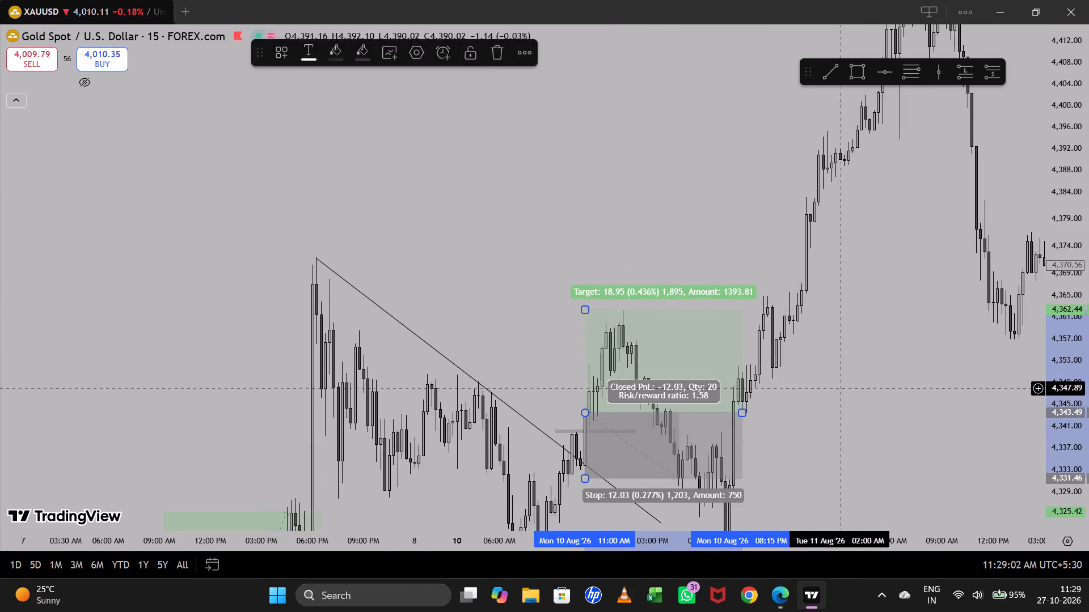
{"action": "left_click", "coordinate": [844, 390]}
Raise the 10 August long position's target to about 4,367.54 for a risk/reward ratio of 2.
{"action": "left_click_drag", "start_coordinate": [849, 402], "coordinate": [805, 287]}
{"action": "left_click_drag", "start_coordinate": [1088, 338], "coordinate": [1081, 318]}
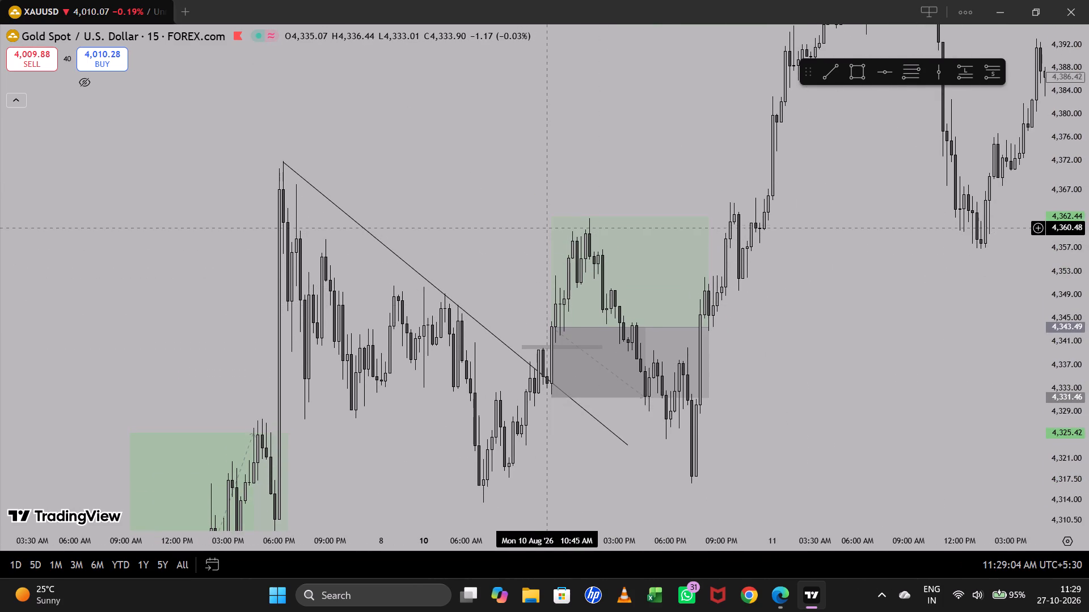
{"action": "left_click_drag", "start_coordinate": [550, 218], "coordinate": [538, 147]}
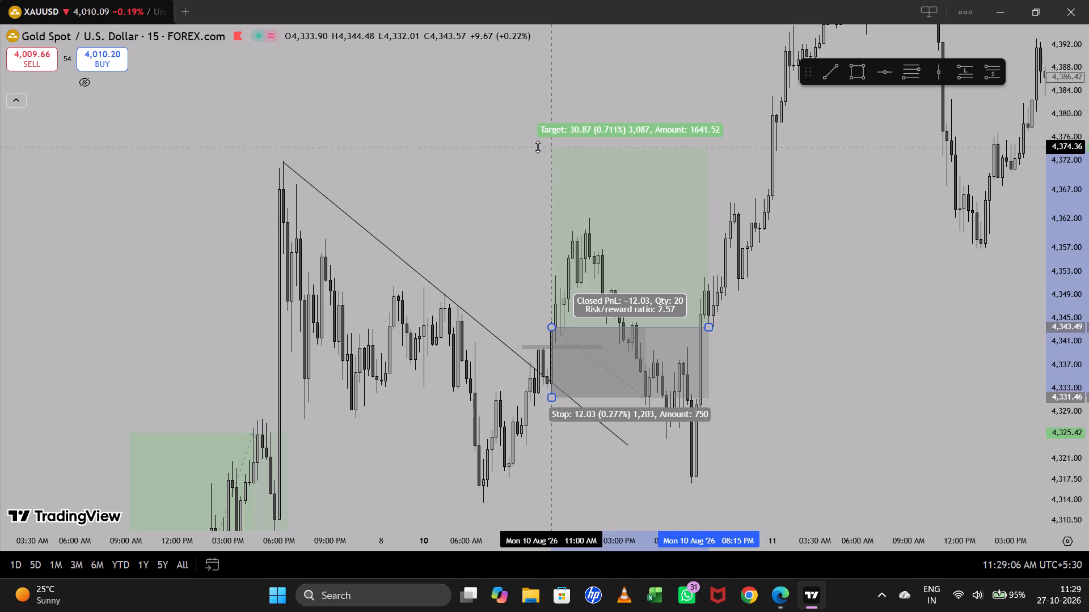
{"action": "left_click_drag", "start_coordinate": [538, 147], "coordinate": [541, 165]}
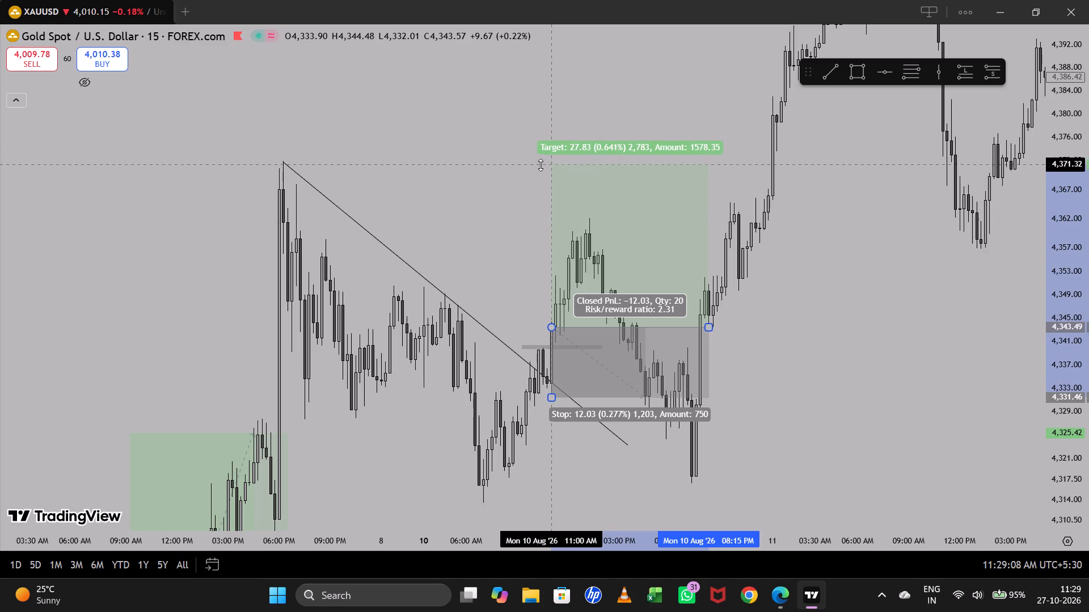
{"action": "left_click_drag", "start_coordinate": [541, 165], "coordinate": [556, 173]}
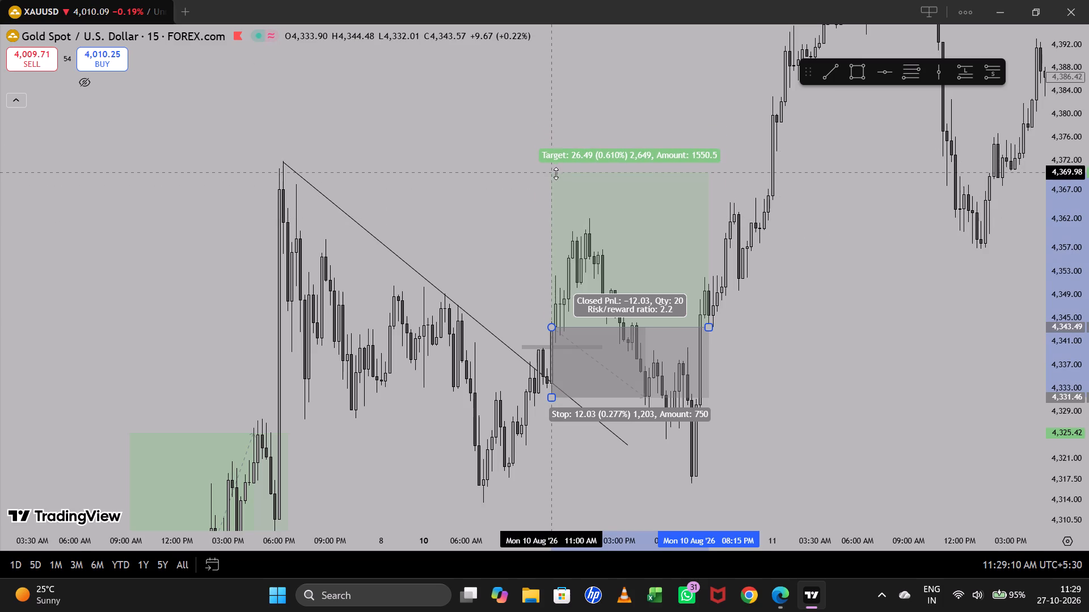
{"action": "left_click_drag", "start_coordinate": [556, 173], "coordinate": [567, 182]}
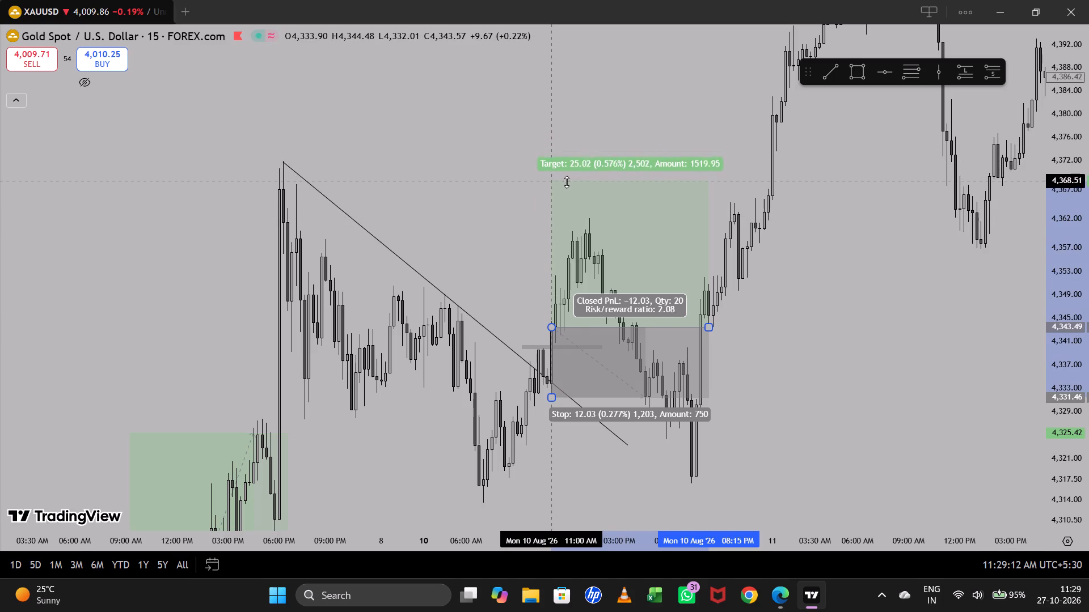
{"action": "left_click_drag", "start_coordinate": [567, 182], "coordinate": [565, 189]}
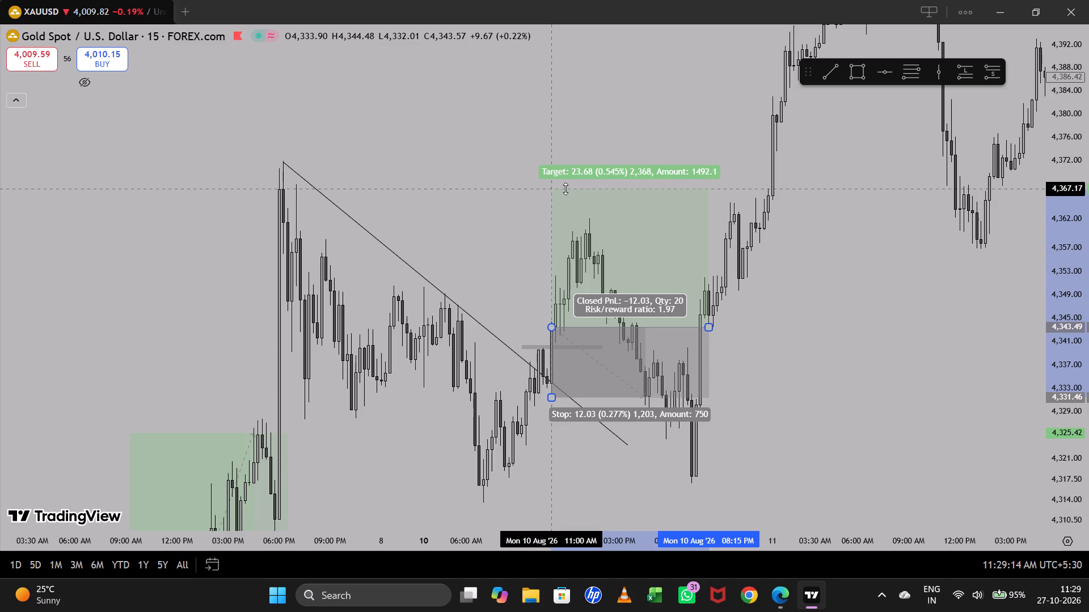
{"action": "left_click_drag", "start_coordinate": [565, 189], "coordinate": [554, 188]}
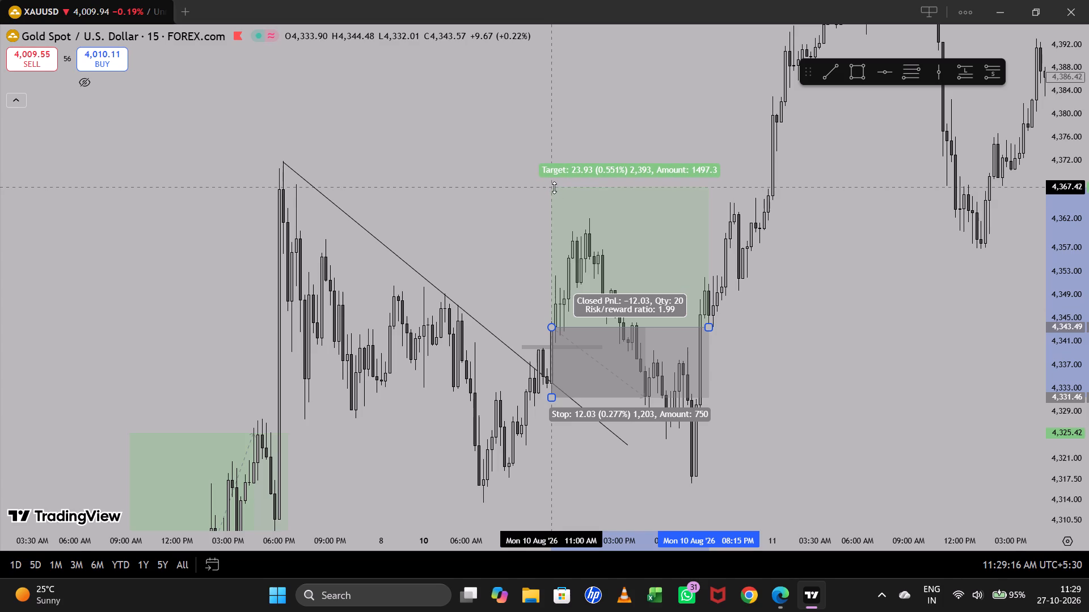
{"action": "left_click_drag", "start_coordinate": [554, 188], "coordinate": [552, 186]}
{"action": "left_click", "coordinate": [800, 285]}
Move the 10 August long position's stop up to 4,343.48, practically at the entry level.
{"action": "left_click_drag", "start_coordinate": [813, 351], "coordinate": [805, 320]}
{"action": "left_click_drag", "start_coordinate": [1065, 249], "coordinate": [1065, 223]}
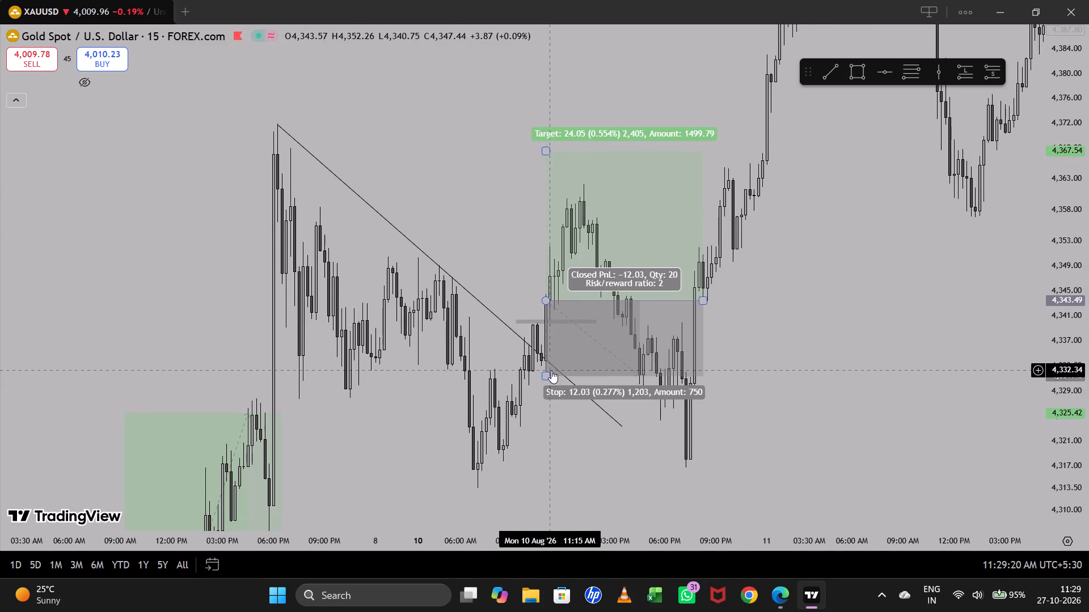
{"action": "left_click_drag", "start_coordinate": [546, 372], "coordinate": [554, 291]}
{"action": "left_click", "coordinate": [842, 334]}
Examine the candles from 10 to 12 August, after the marked long position, for another trend line breakout setup.
{"action": "left_click_drag", "start_coordinate": [842, 334], "coordinate": [807, 352]}
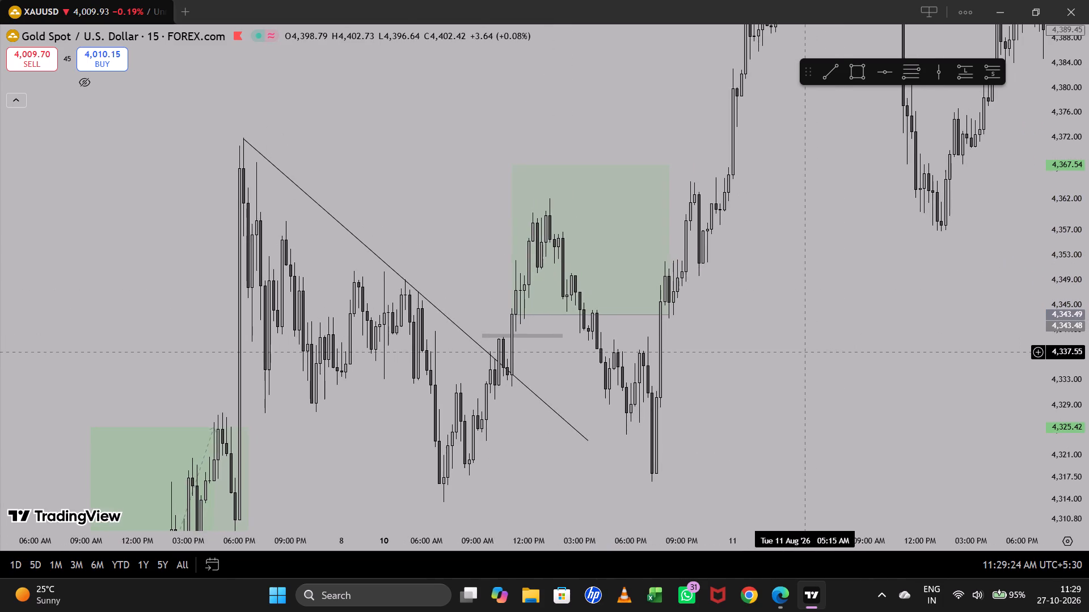
{"action": "left_click_drag", "start_coordinate": [811, 346], "coordinate": [694, 372]}
{"action": "left_click_drag", "start_coordinate": [1085, 236], "coordinate": [1065, 289]}
{"action": "left_click_drag", "start_coordinate": [782, 352], "coordinate": [657, 354]}
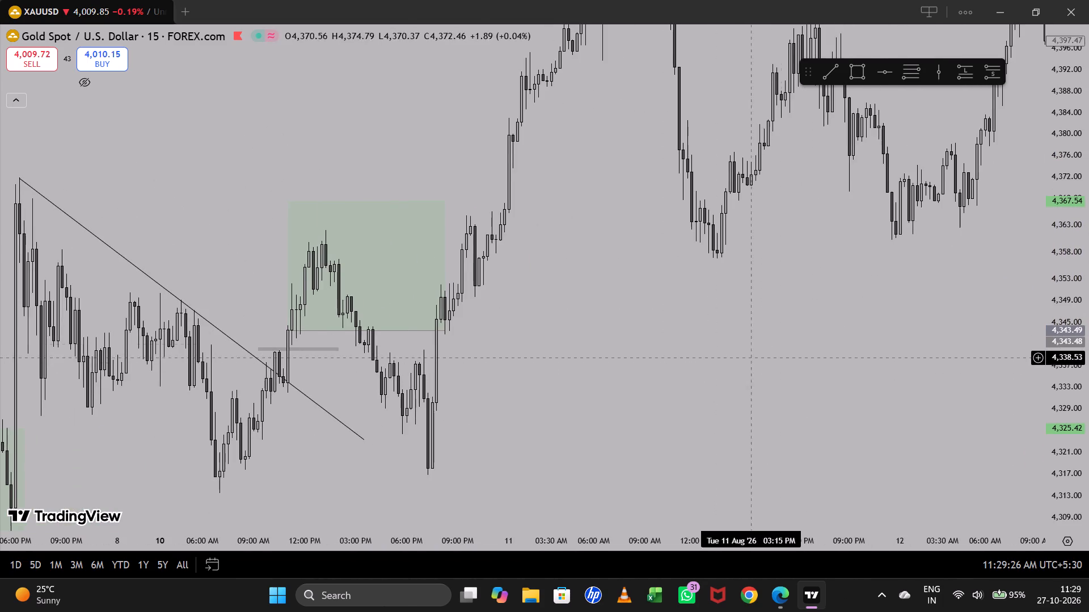
{"action": "left_click_drag", "start_coordinate": [1087, 303], "coordinate": [1078, 292]}
{"action": "left_click_drag", "start_coordinate": [850, 329], "coordinate": [830, 373]}
{"action": "left_click_drag", "start_coordinate": [834, 348], "coordinate": [770, 467]}
{"action": "left_click_drag", "start_coordinate": [1079, 248], "coordinate": [1072, 277]}
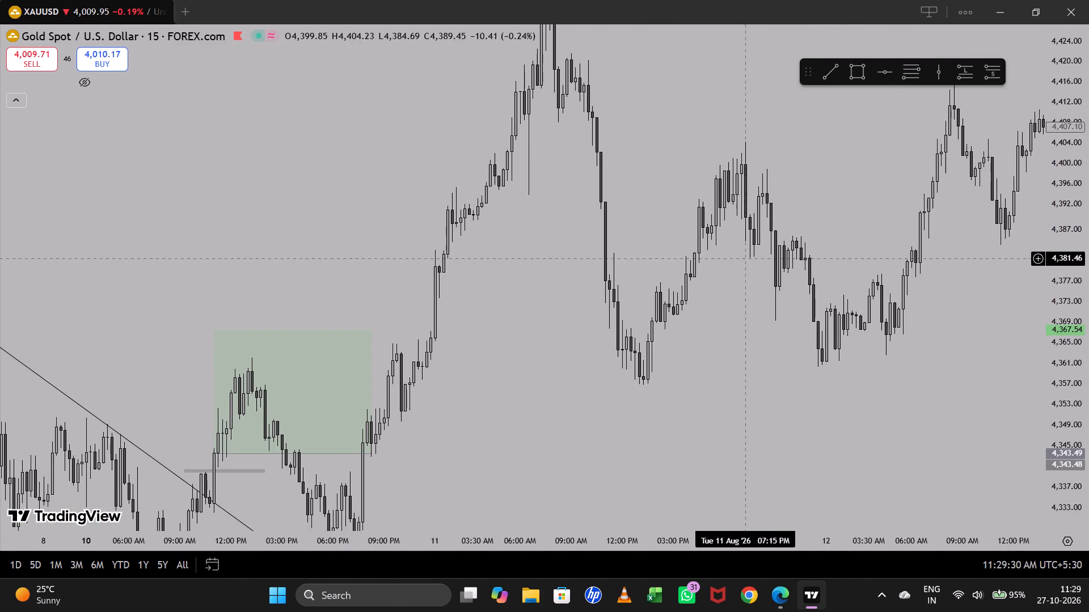
{"action": "left_click_drag", "start_coordinate": [1088, 277], "coordinate": [1083, 257]}
{"action": "left_click_drag", "start_coordinate": [849, 419], "coordinate": [911, 388]}
{"action": "scroll", "coordinate": [835, 401], "scroll_direction": "up", "scroll_amount": 1}
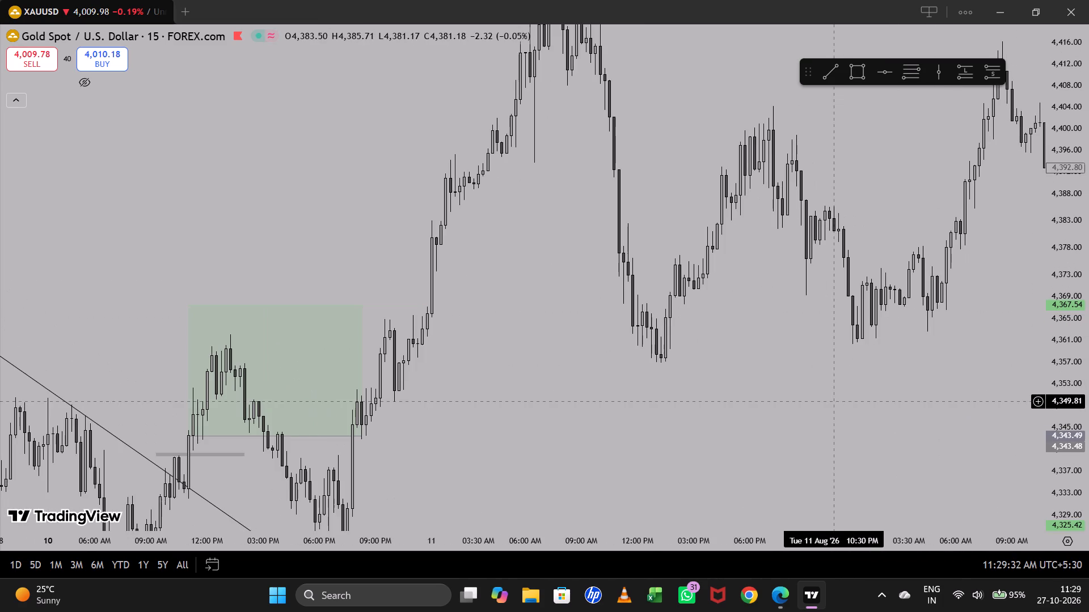
{"action": "left_click_drag", "start_coordinate": [717, 426], "coordinate": [677, 363]}
{"action": "left_click_drag", "start_coordinate": [653, 367], "coordinate": [623, 390]}
{"action": "left_click_drag", "start_coordinate": [775, 367], "coordinate": [701, 447]}
{"action": "left_click_drag", "start_coordinate": [1084, 220], "coordinate": [1054, 280]}
{"action": "left_click_drag", "start_coordinate": [726, 252], "coordinate": [711, 294]}
{"action": "left_click_drag", "start_coordinate": [707, 173], "coordinate": [690, 221]}
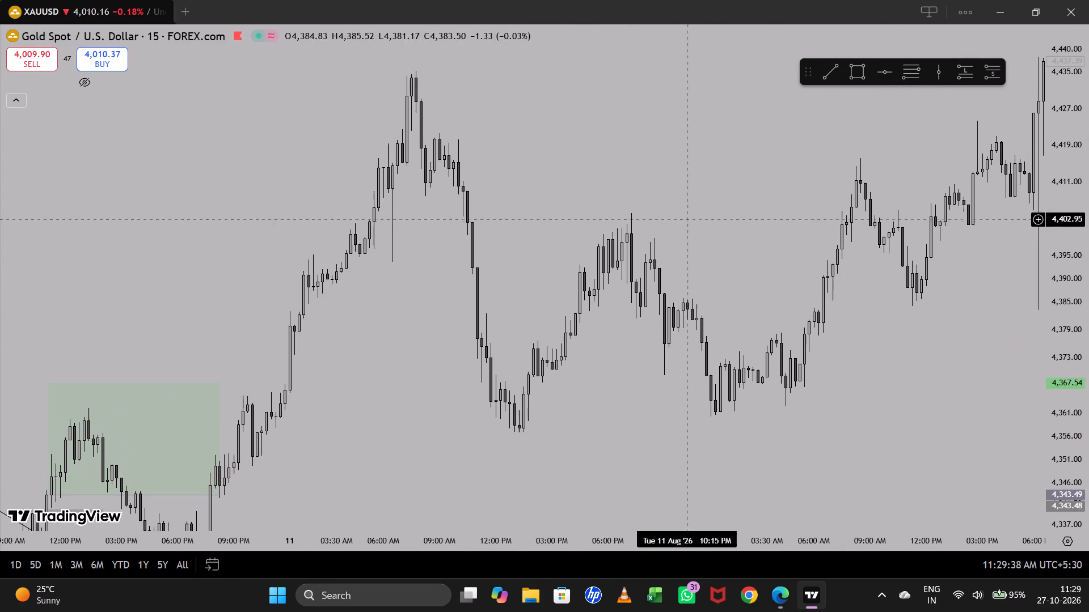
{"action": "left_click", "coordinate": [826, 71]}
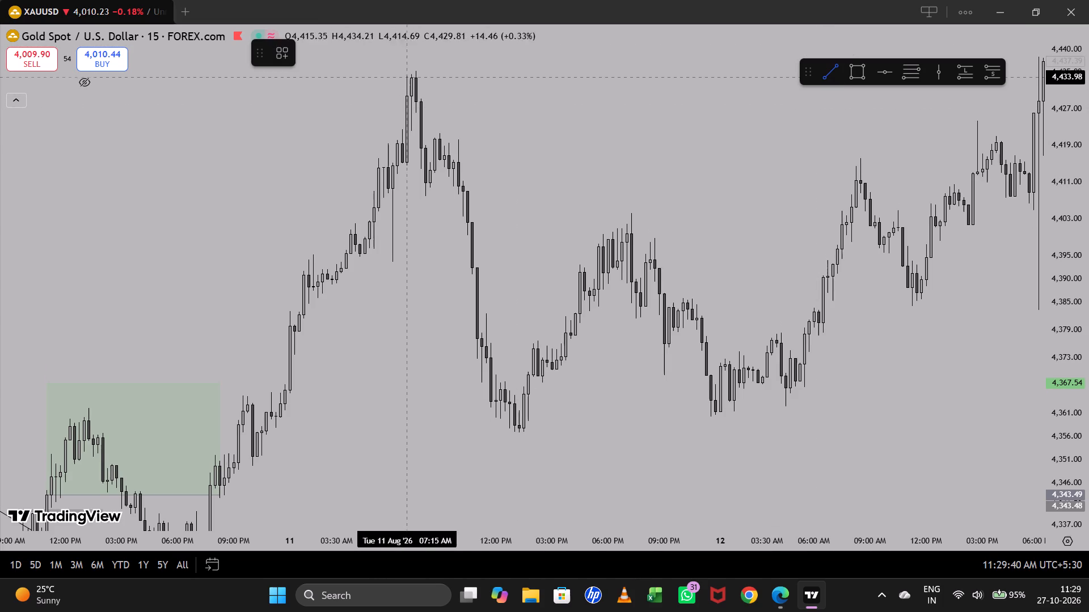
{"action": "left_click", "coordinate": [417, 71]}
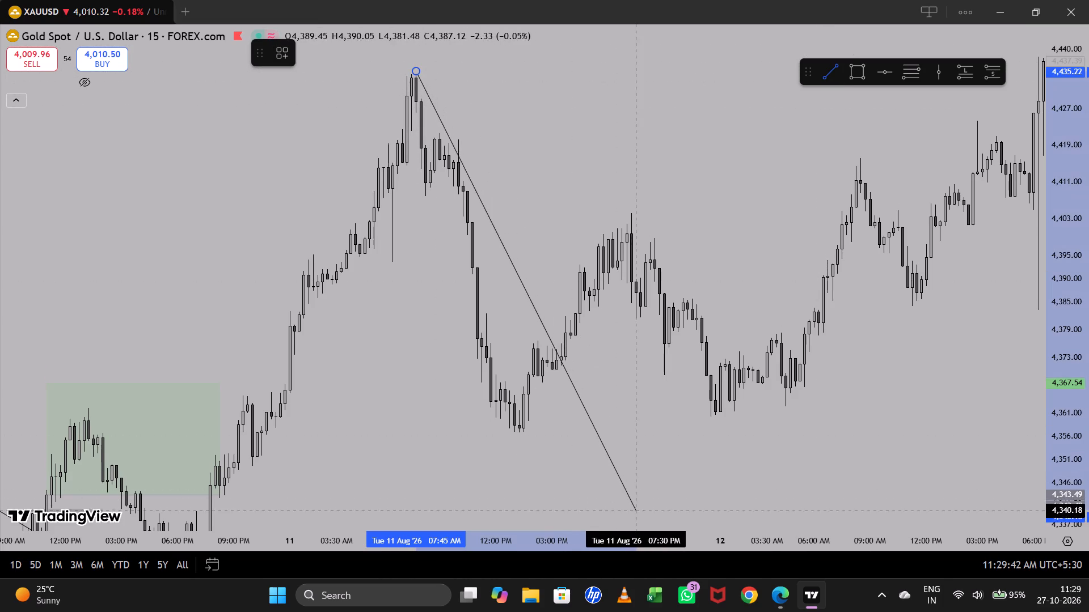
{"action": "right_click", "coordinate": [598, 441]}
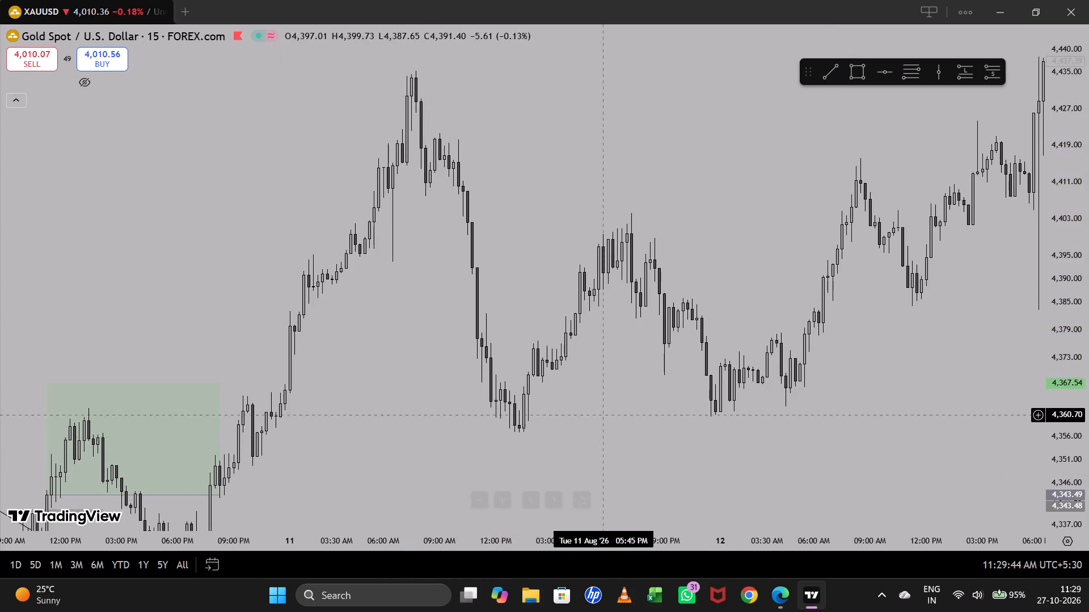
Draw a descending trend line from the 11 August 19:15 swing high at 4,404.14 to about 4,364 near 05:45 on 12 August.
{"action": "left_click_drag", "start_coordinate": [770, 214], "coordinate": [655, 184]}
{"action": "left_click_drag", "start_coordinate": [1085, 210], "coordinate": [1061, 176]}
{"action": "left_click", "coordinate": [826, 78]}
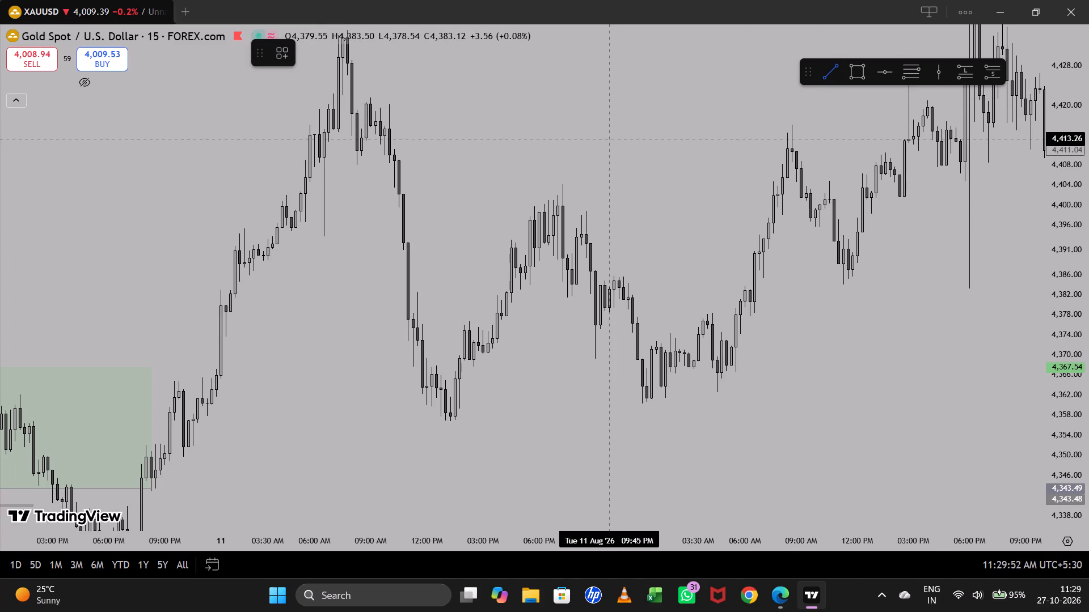
{"action": "left_click", "coordinate": [564, 185]}
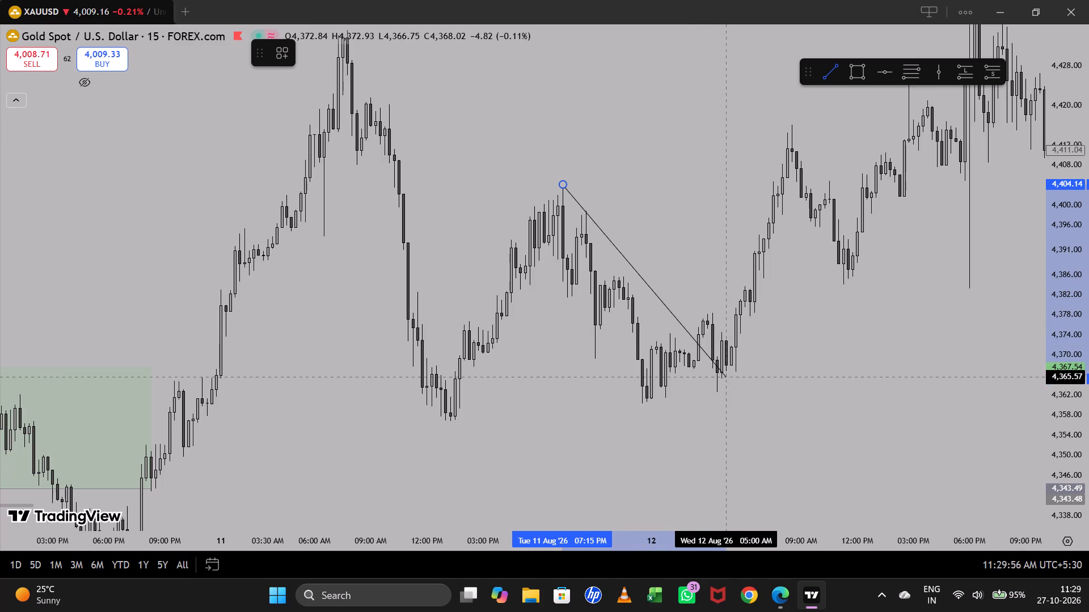
{"action": "left_click", "coordinate": [742, 386]}
{"action": "left_click", "coordinate": [807, 386]}
Mark a thin rectangular breakout zone around 4,377 on 12 August, from 02:00 to about 10:30, at the swing high beside the trend line.
{"action": "left_click_drag", "start_coordinate": [811, 385], "coordinate": [768, 356]}
{"action": "left_click_drag", "start_coordinate": [1088, 380], "coordinate": [1086, 297]}
{"action": "left_click_drag", "start_coordinate": [948, 363], "coordinate": [930, 380]}
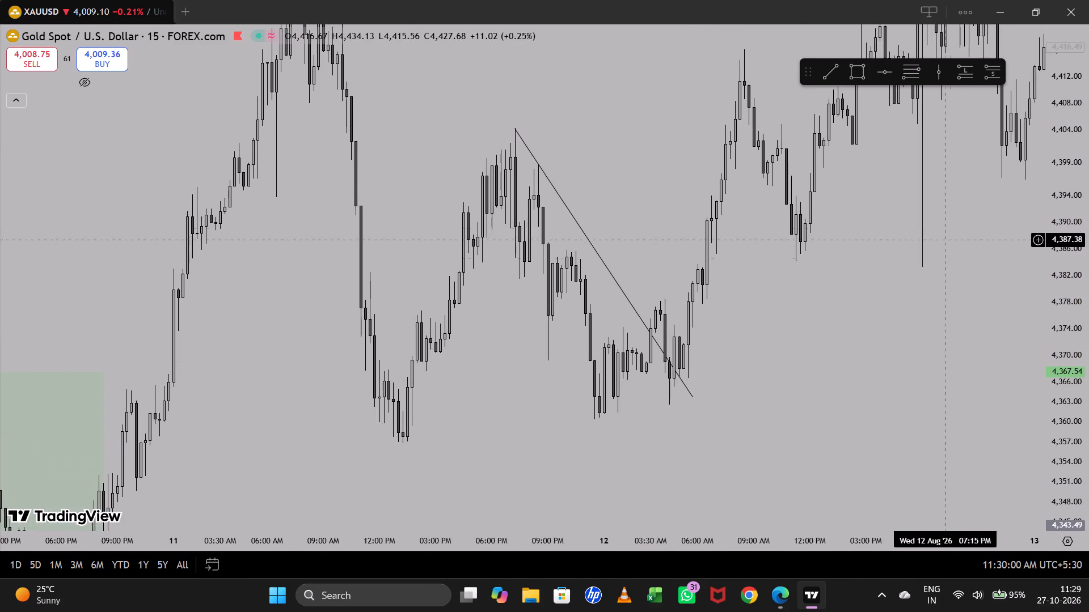
{"action": "left_click", "coordinate": [858, 69]}
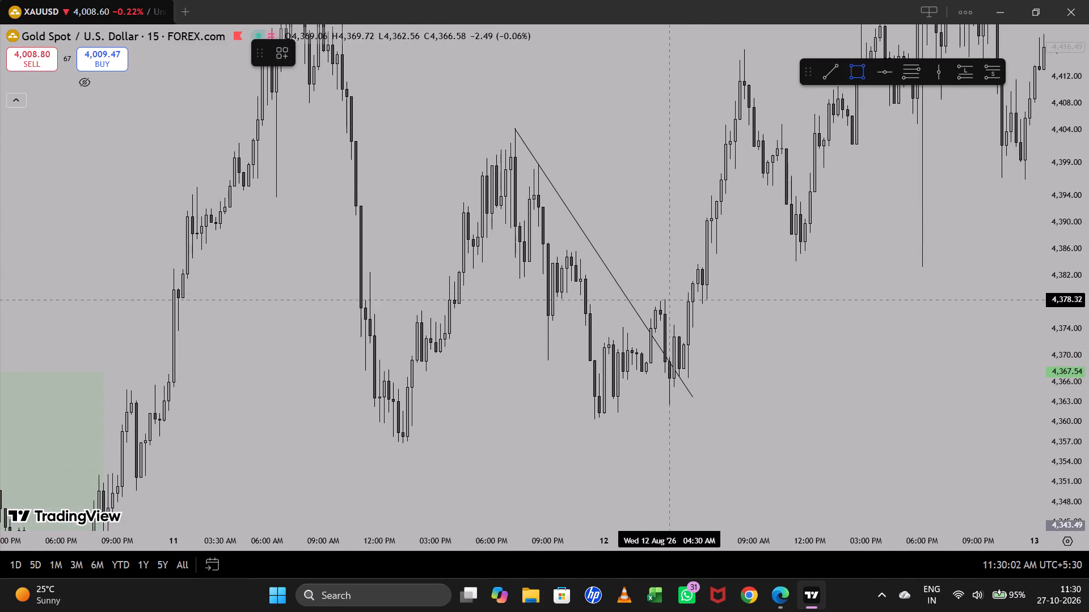
{"action": "left_click", "coordinate": [639, 310]}
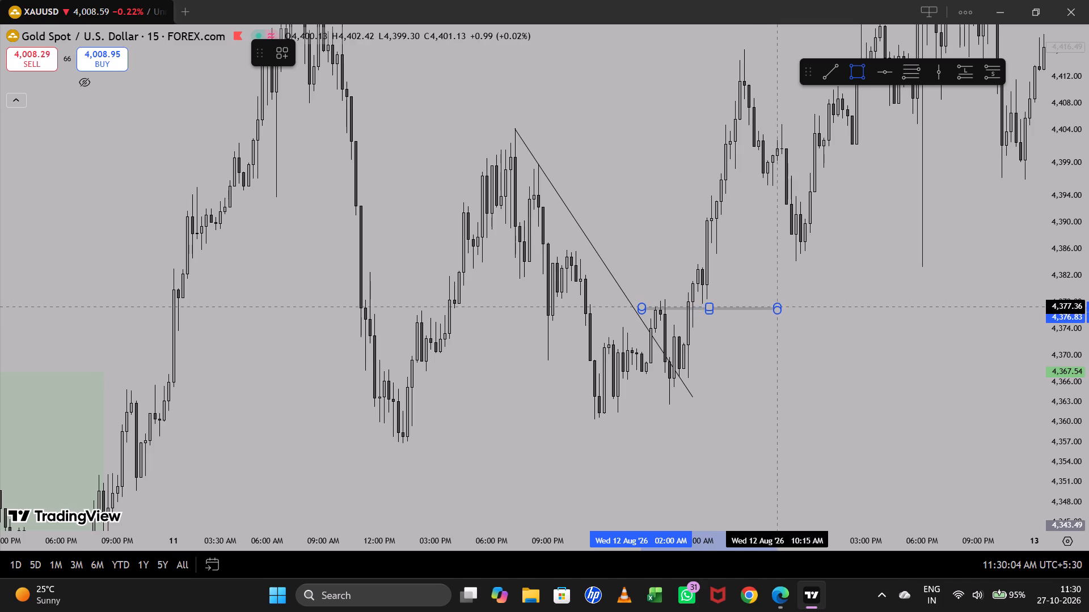
{"action": "left_click", "coordinate": [782, 303]}
{"action": "left_click", "coordinate": [849, 293]}
Place a long position at 05:30 on 12 August with entry at 4,378.00 and stop at 4,365.87.
{"action": "left_click", "coordinate": [960, 72]}
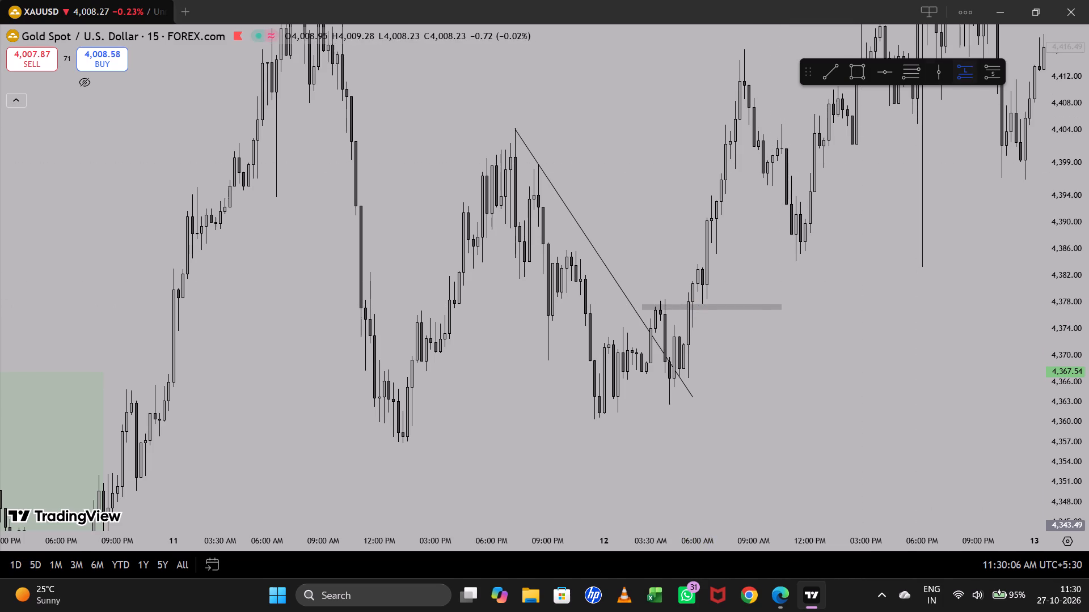
{"action": "left_click", "coordinate": [690, 302]}
{"action": "left_click", "coordinate": [951, 333]}
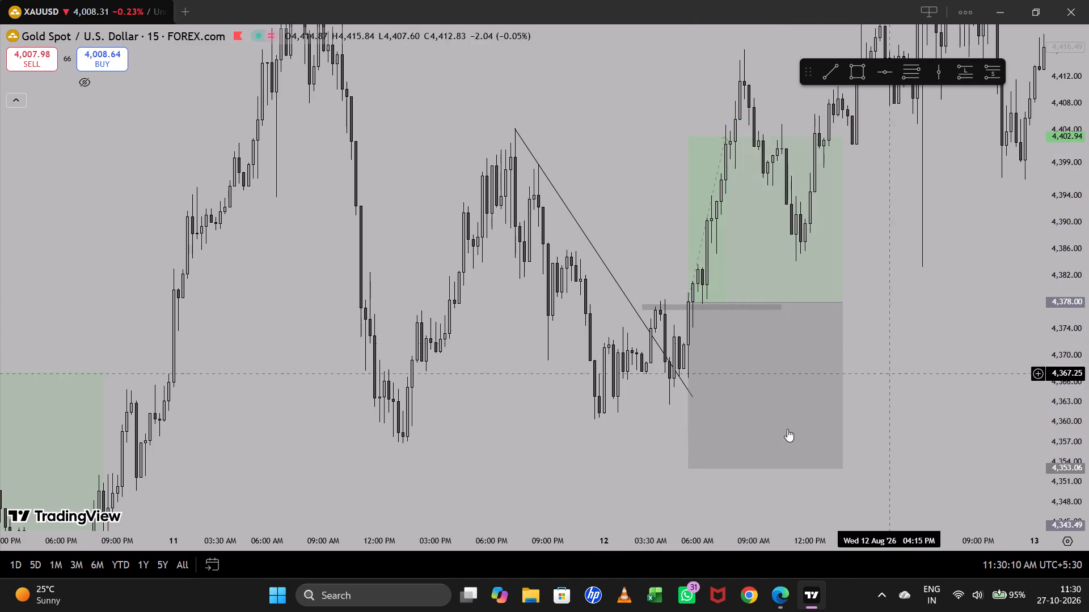
{"action": "left_click_drag", "start_coordinate": [685, 465], "coordinate": [712, 375]}
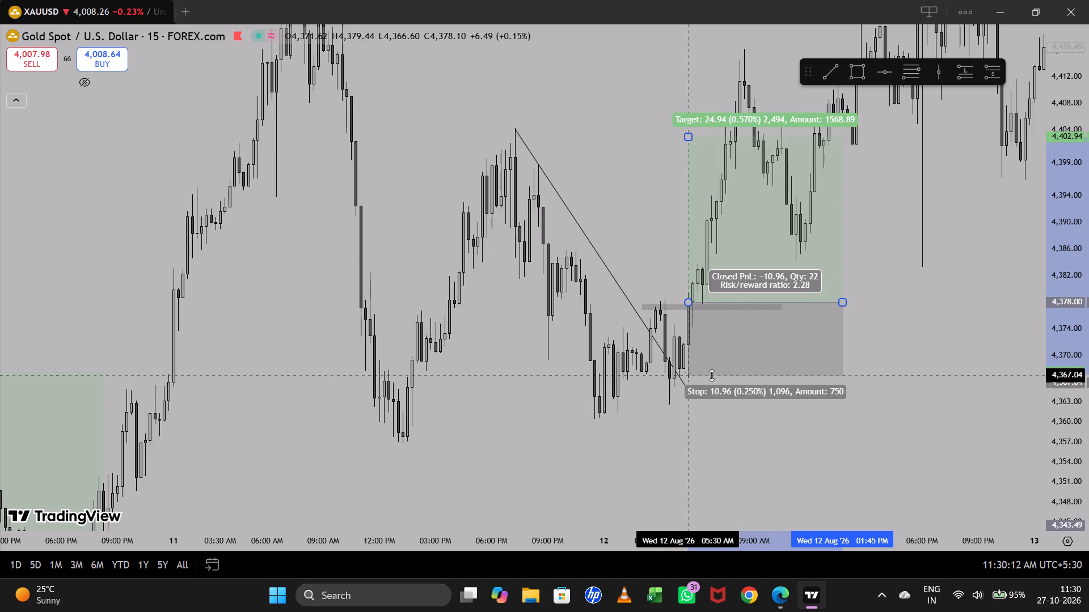
{"action": "left_click_drag", "start_coordinate": [712, 375], "coordinate": [717, 383]}
{"action": "left_click", "coordinate": [939, 280]}
Raise the 12 August long position's target to the swing high at 4,415.99 for a risk/reward ratio of 3.13.
{"action": "left_click_drag", "start_coordinate": [926, 293], "coordinate": [886, 436]}
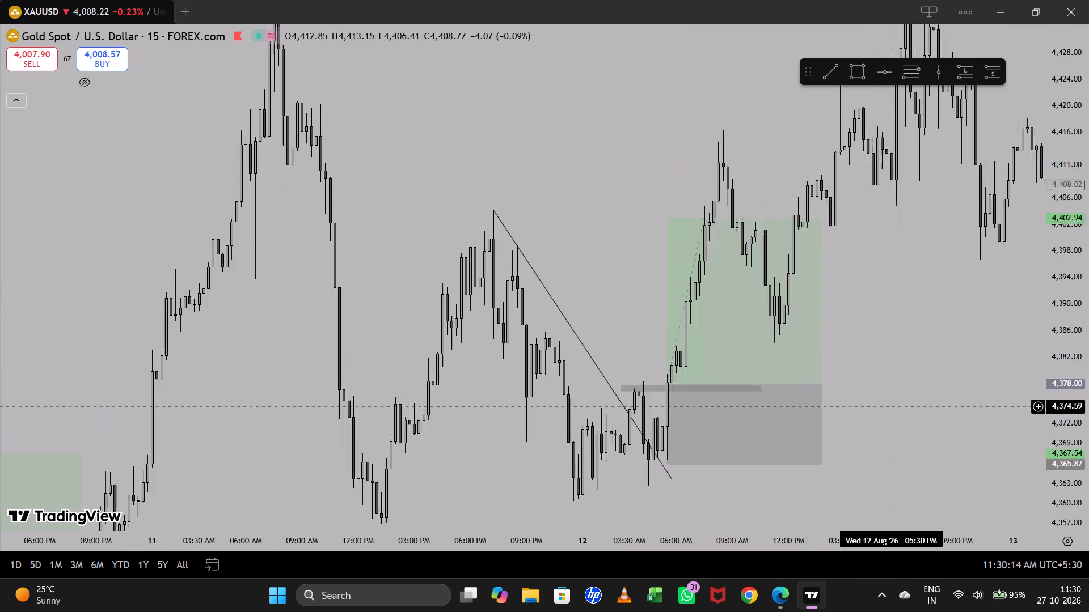
{"action": "left_click_drag", "start_coordinate": [886, 436], "coordinate": [885, 444]}
{"action": "left_click_drag", "start_coordinate": [660, 252], "coordinate": [672, 179]}
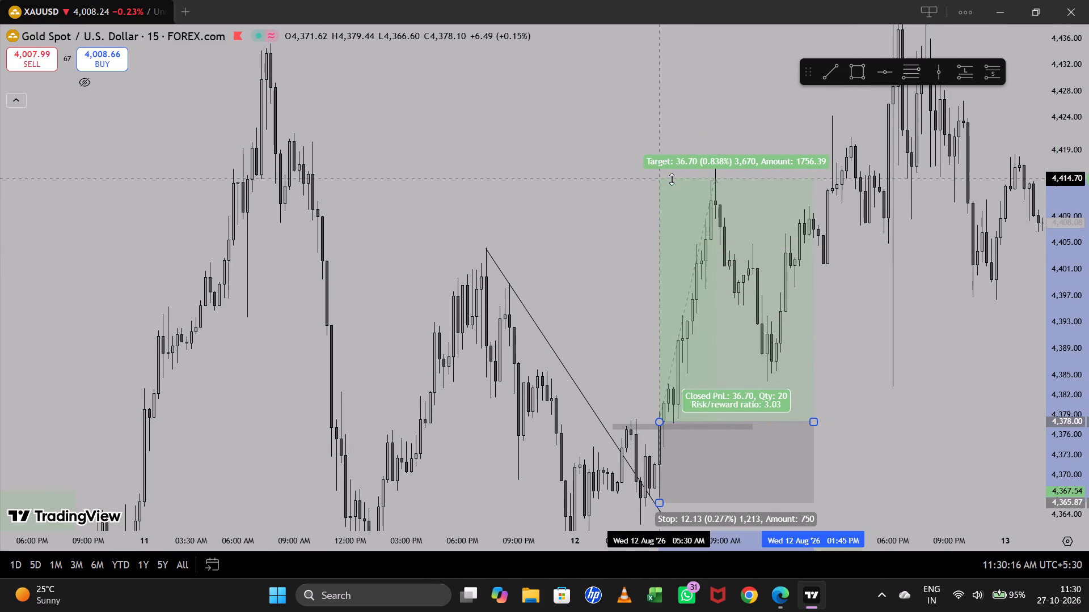
{"action": "left_click_drag", "start_coordinate": [672, 179], "coordinate": [675, 171]}
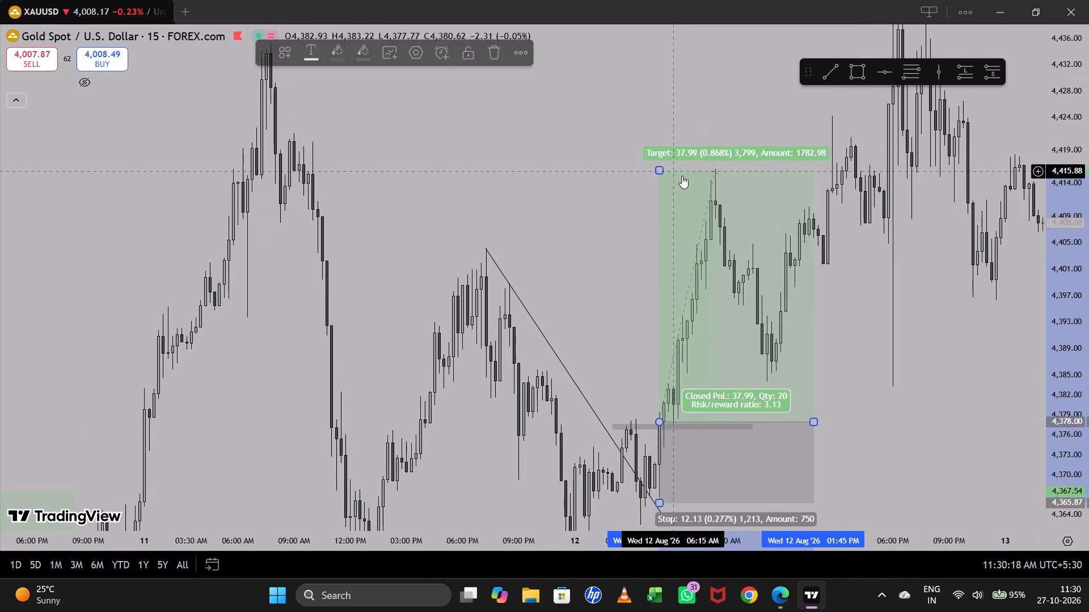
{"action": "left_click", "coordinate": [889, 427]}
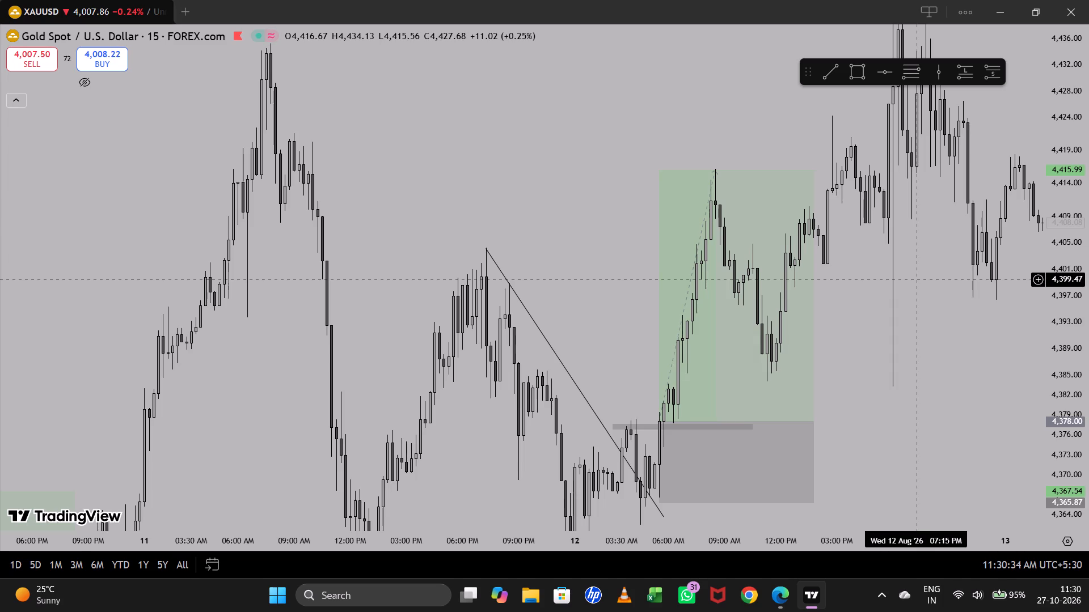
Examine the candles from 12 to 14 August, after the new long position, for another trend line breakout setup.
{"action": "left_click_drag", "start_coordinate": [936, 351], "coordinate": [809, 379]}
{"action": "left_click_drag", "start_coordinate": [881, 409], "coordinate": [637, 274]}
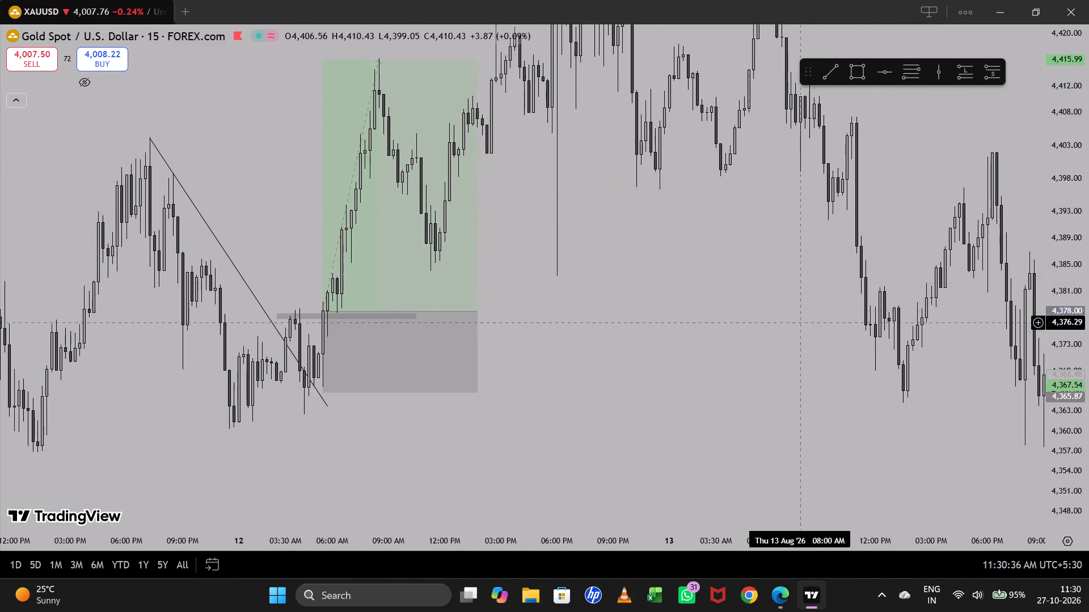
{"action": "left_click_drag", "start_coordinate": [811, 331], "coordinate": [786, 375]}
{"action": "left_click_drag", "start_coordinate": [1077, 290], "coordinate": [1062, 316]}
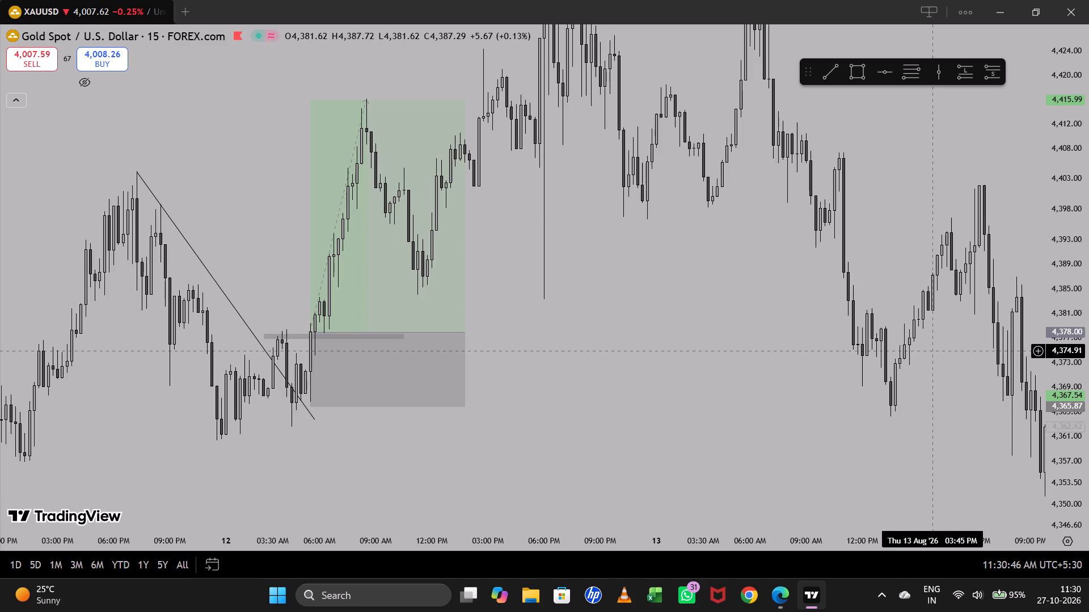
{"action": "left_click_drag", "start_coordinate": [736, 329], "coordinate": [714, 360]}
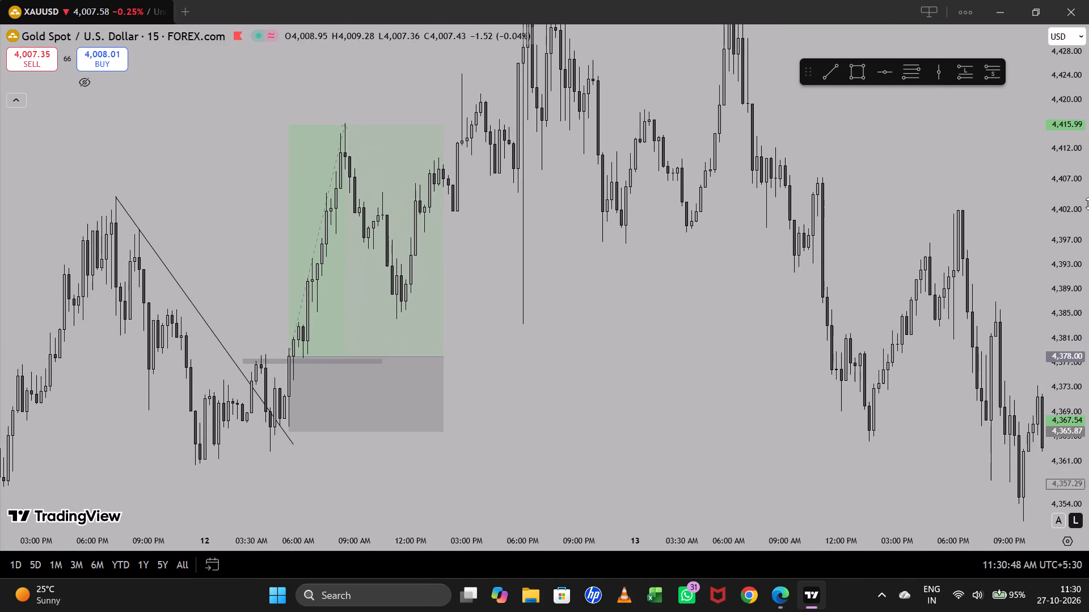
{"action": "left_click_drag", "start_coordinate": [1088, 203], "coordinate": [1088, 168]}
{"action": "left_click_drag", "start_coordinate": [632, 307], "coordinate": [640, 331]}
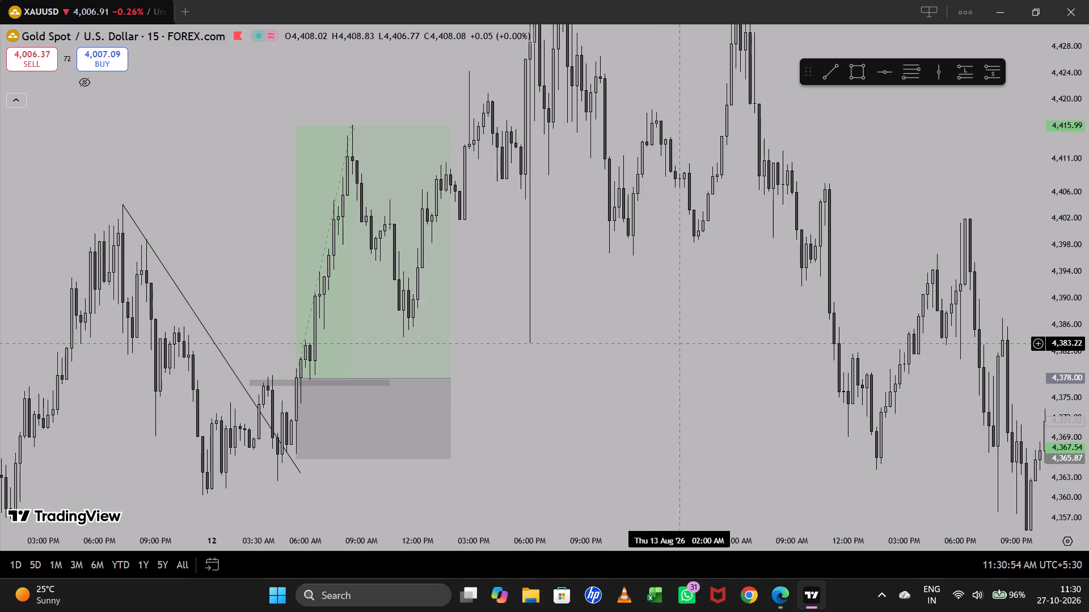
{"action": "left_click_drag", "start_coordinate": [681, 343], "coordinate": [592, 400]}
{"action": "left_click_drag", "start_coordinate": [1083, 228], "coordinate": [1075, 280]}
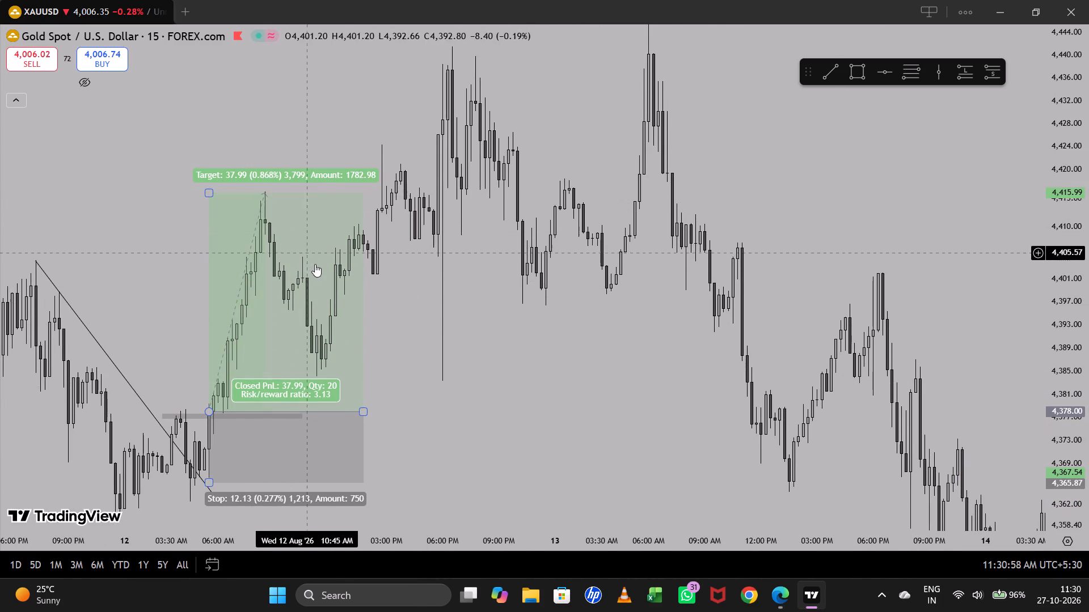
{"action": "left_click_drag", "start_coordinate": [567, 330], "coordinate": [544, 389]}
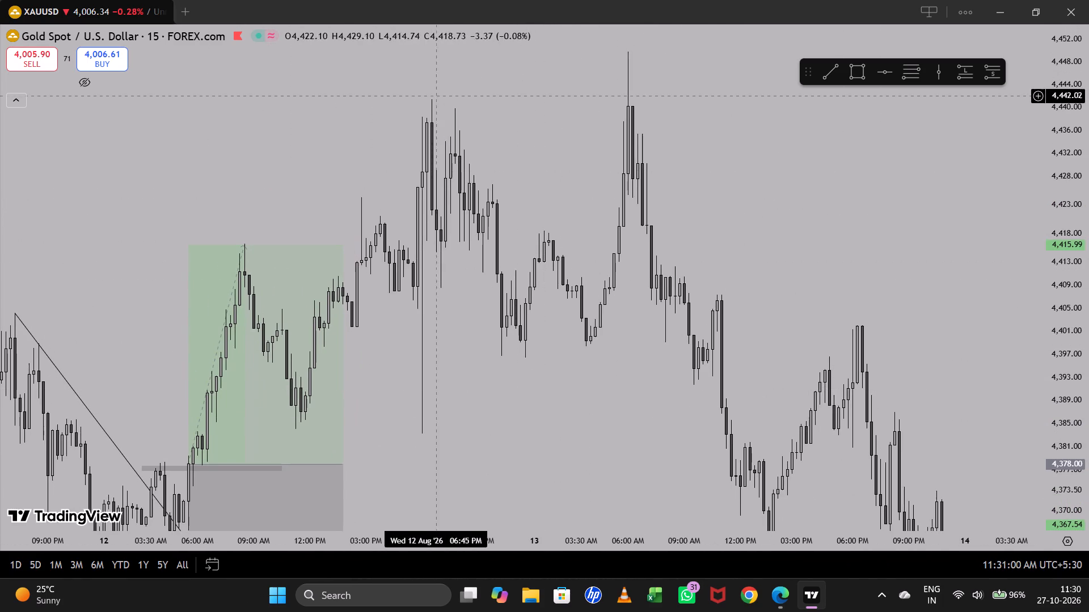
{"action": "left_click_drag", "start_coordinate": [839, 215], "coordinate": [826, 269]}
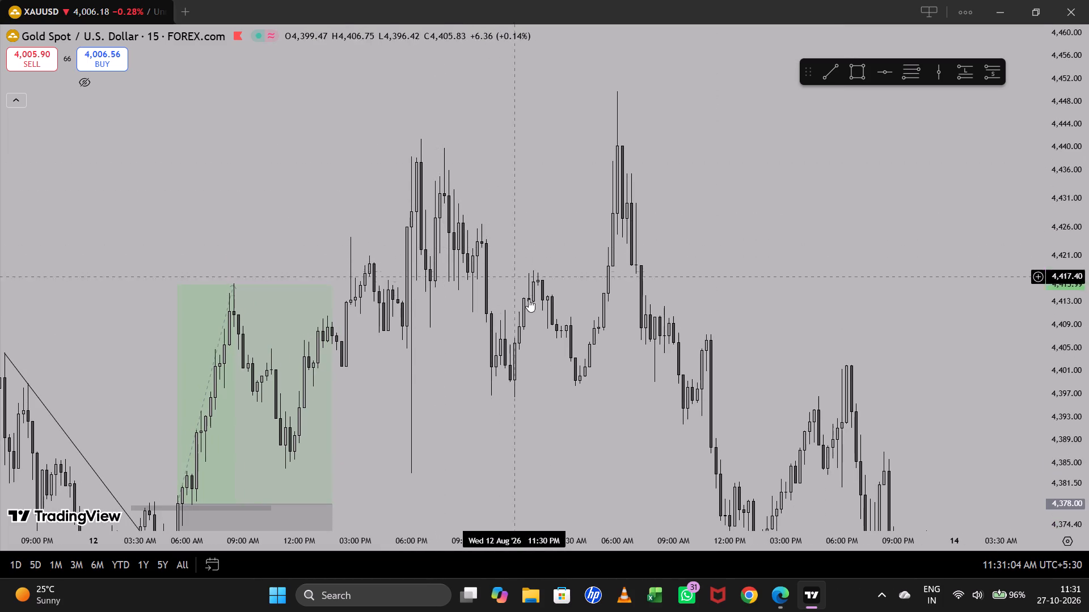
{"action": "left_click_drag", "start_coordinate": [828, 233], "coordinate": [818, 239]}
{"action": "left_click_drag", "start_coordinate": [827, 270], "coordinate": [660, 169]}
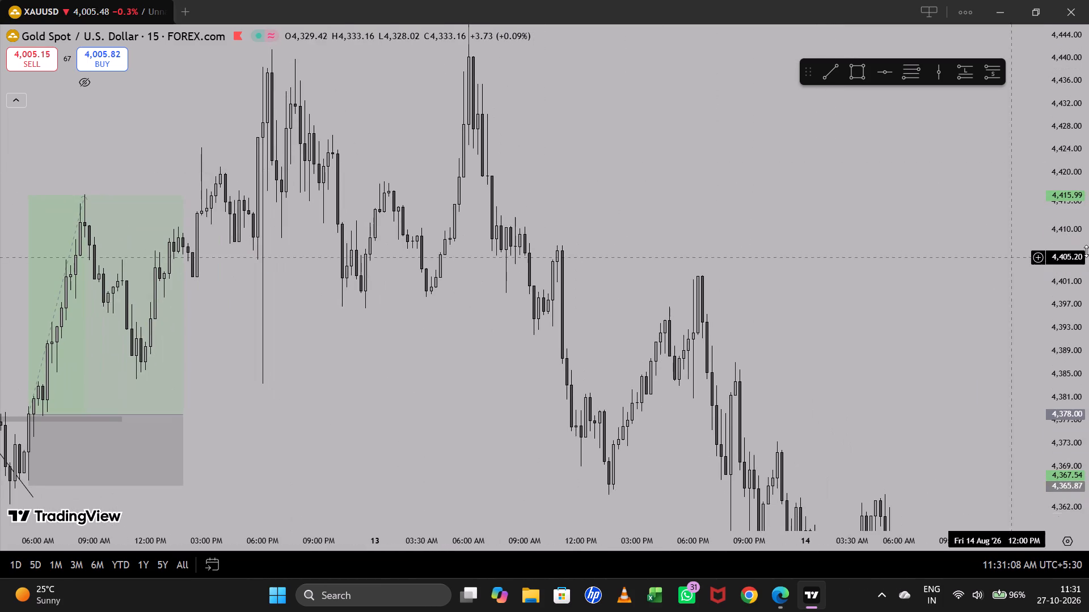
{"action": "left_click_drag", "start_coordinate": [1075, 240], "coordinate": [1073, 274]}
{"action": "left_click_drag", "start_coordinate": [850, 284], "coordinate": [814, 227]}
{"action": "left_click_drag", "start_coordinate": [1088, 151], "coordinate": [1088, 165]}
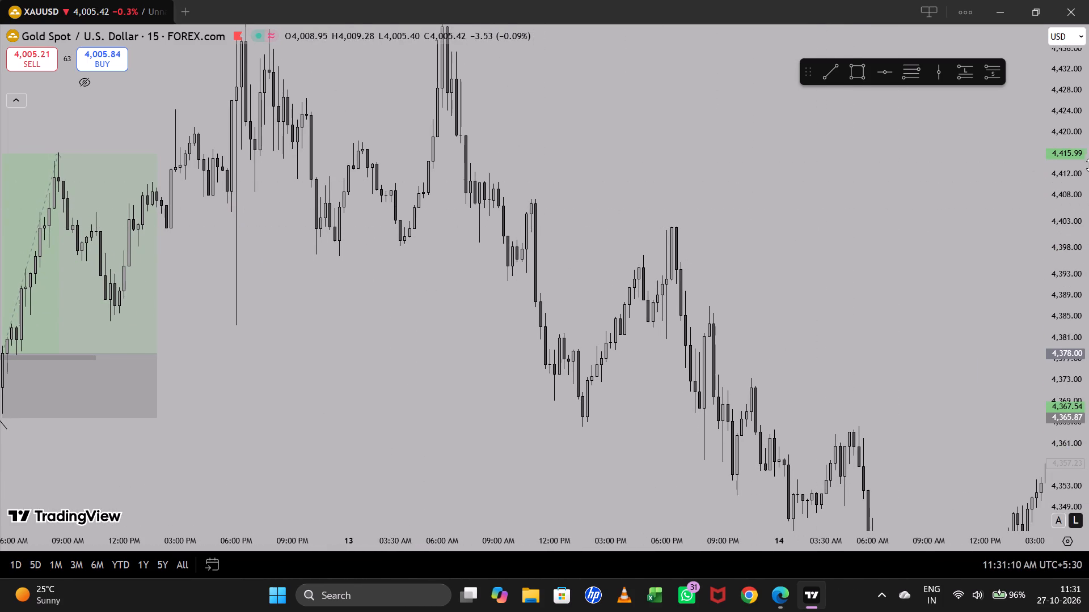
{"action": "left_click_drag", "start_coordinate": [1088, 165], "coordinate": [1087, 185]}
{"action": "left_click_drag", "start_coordinate": [779, 180], "coordinate": [800, 281]}
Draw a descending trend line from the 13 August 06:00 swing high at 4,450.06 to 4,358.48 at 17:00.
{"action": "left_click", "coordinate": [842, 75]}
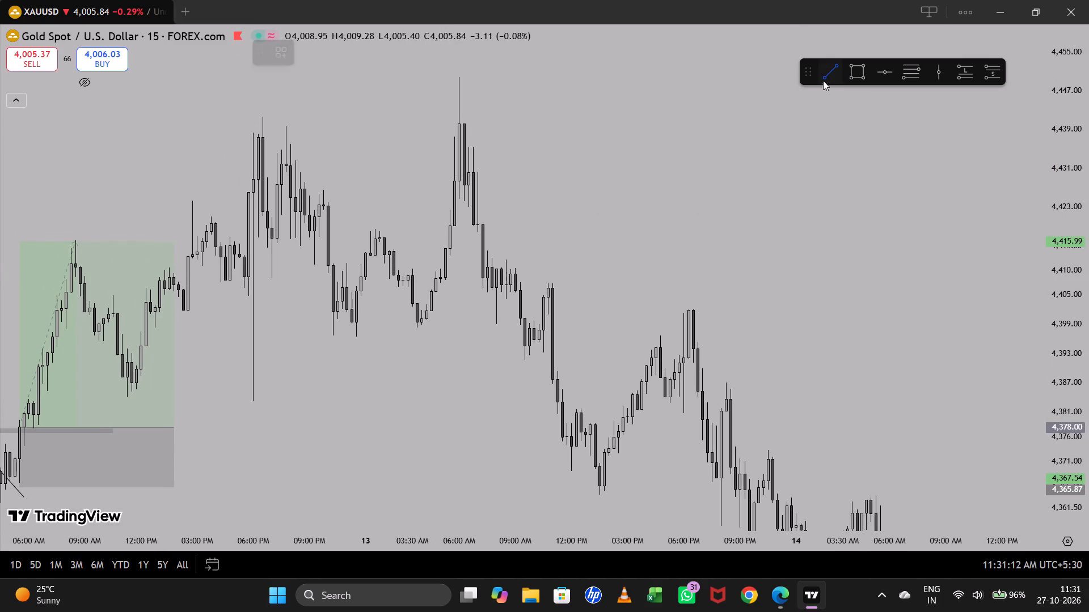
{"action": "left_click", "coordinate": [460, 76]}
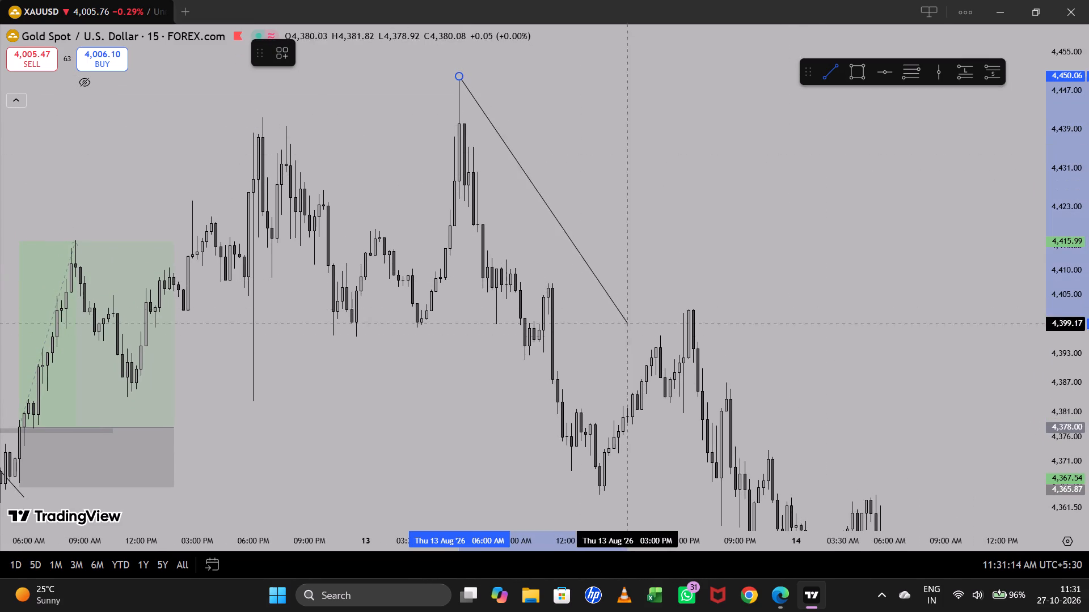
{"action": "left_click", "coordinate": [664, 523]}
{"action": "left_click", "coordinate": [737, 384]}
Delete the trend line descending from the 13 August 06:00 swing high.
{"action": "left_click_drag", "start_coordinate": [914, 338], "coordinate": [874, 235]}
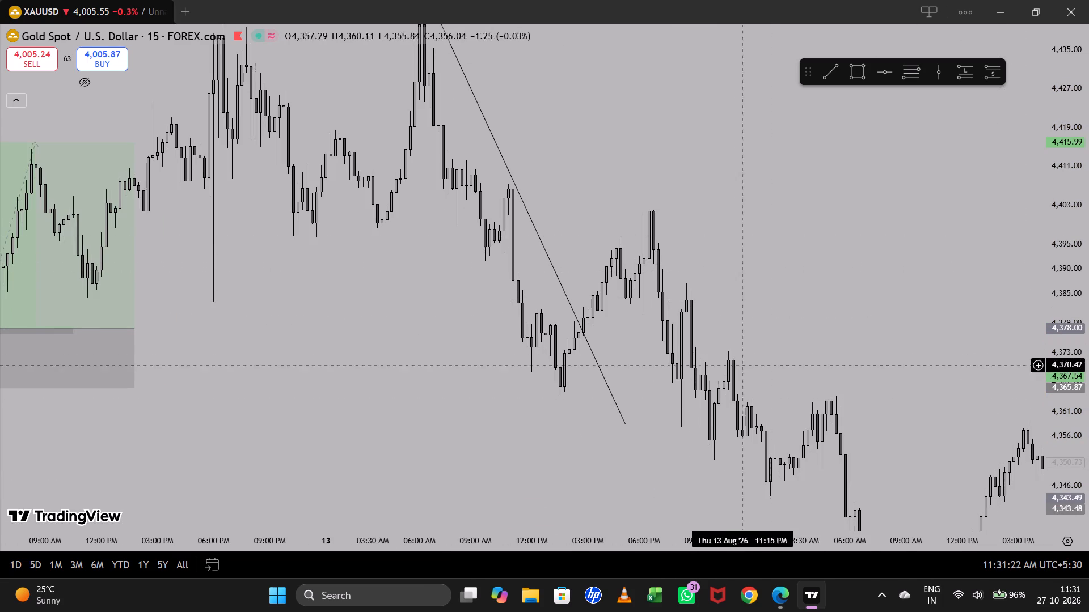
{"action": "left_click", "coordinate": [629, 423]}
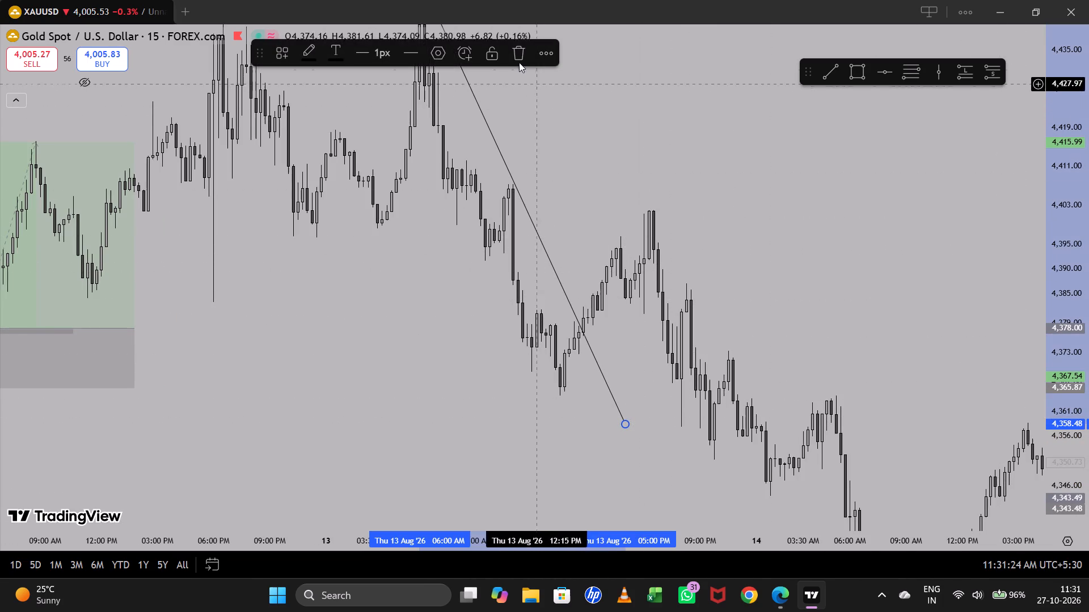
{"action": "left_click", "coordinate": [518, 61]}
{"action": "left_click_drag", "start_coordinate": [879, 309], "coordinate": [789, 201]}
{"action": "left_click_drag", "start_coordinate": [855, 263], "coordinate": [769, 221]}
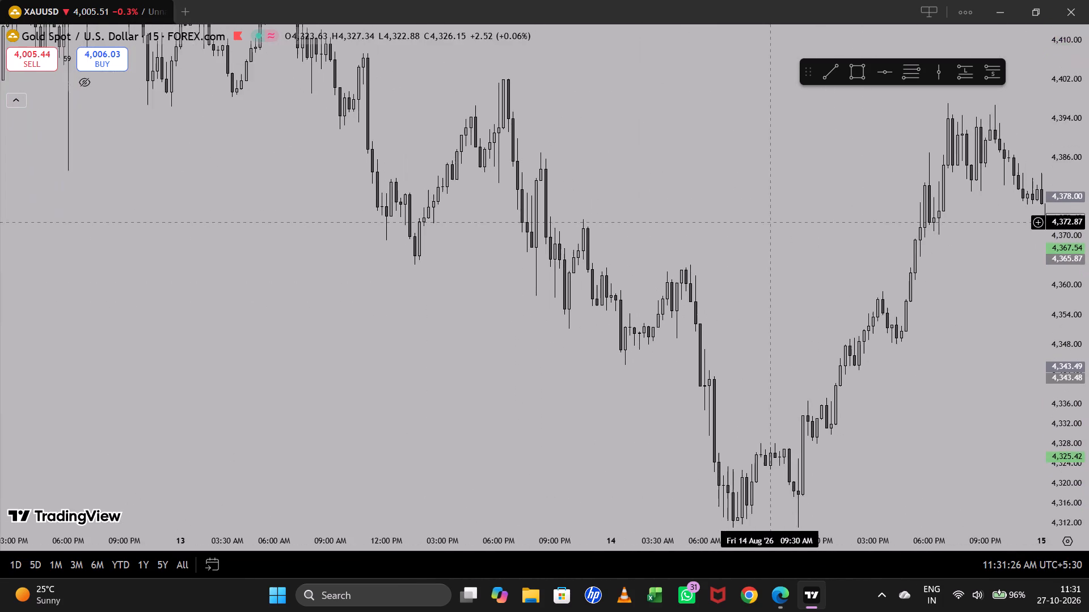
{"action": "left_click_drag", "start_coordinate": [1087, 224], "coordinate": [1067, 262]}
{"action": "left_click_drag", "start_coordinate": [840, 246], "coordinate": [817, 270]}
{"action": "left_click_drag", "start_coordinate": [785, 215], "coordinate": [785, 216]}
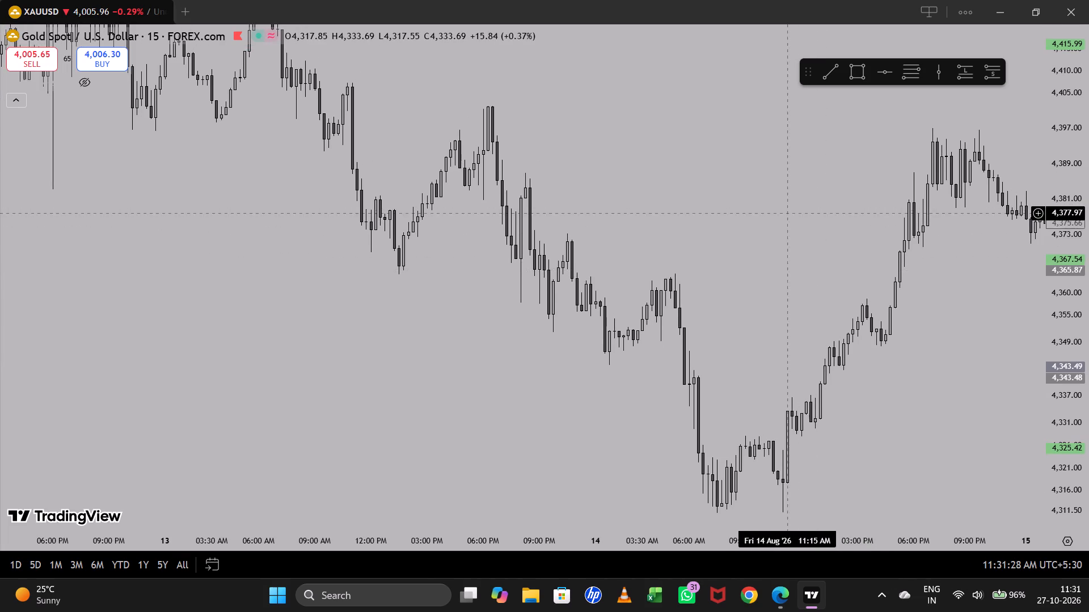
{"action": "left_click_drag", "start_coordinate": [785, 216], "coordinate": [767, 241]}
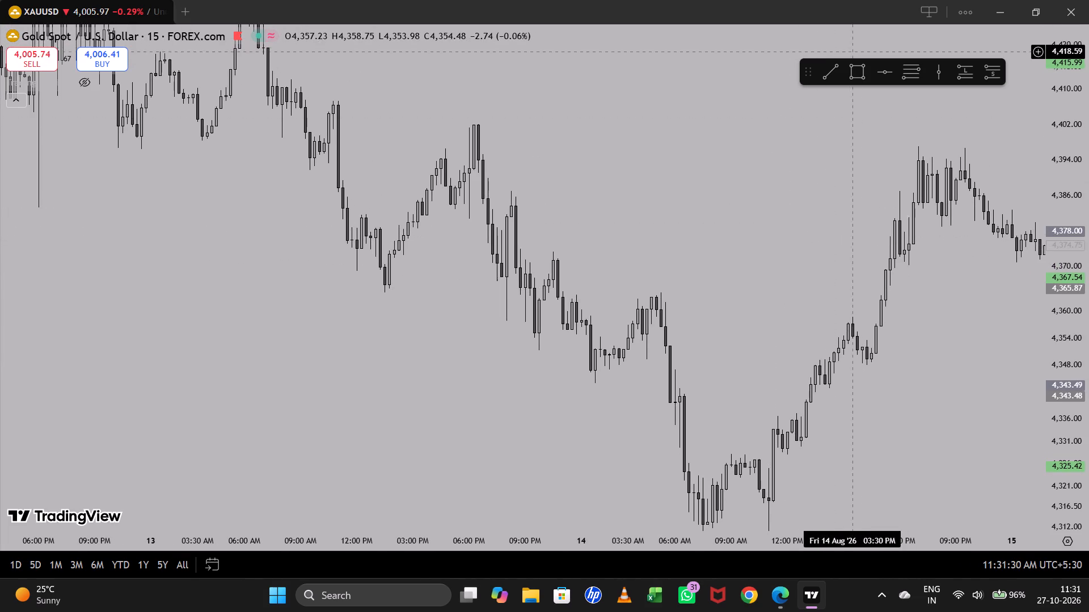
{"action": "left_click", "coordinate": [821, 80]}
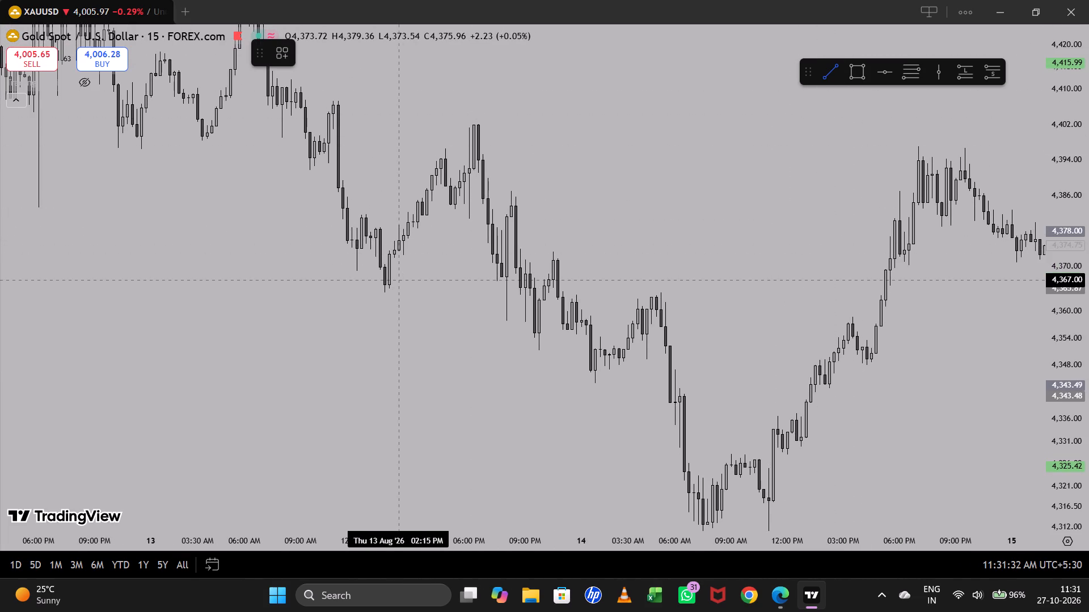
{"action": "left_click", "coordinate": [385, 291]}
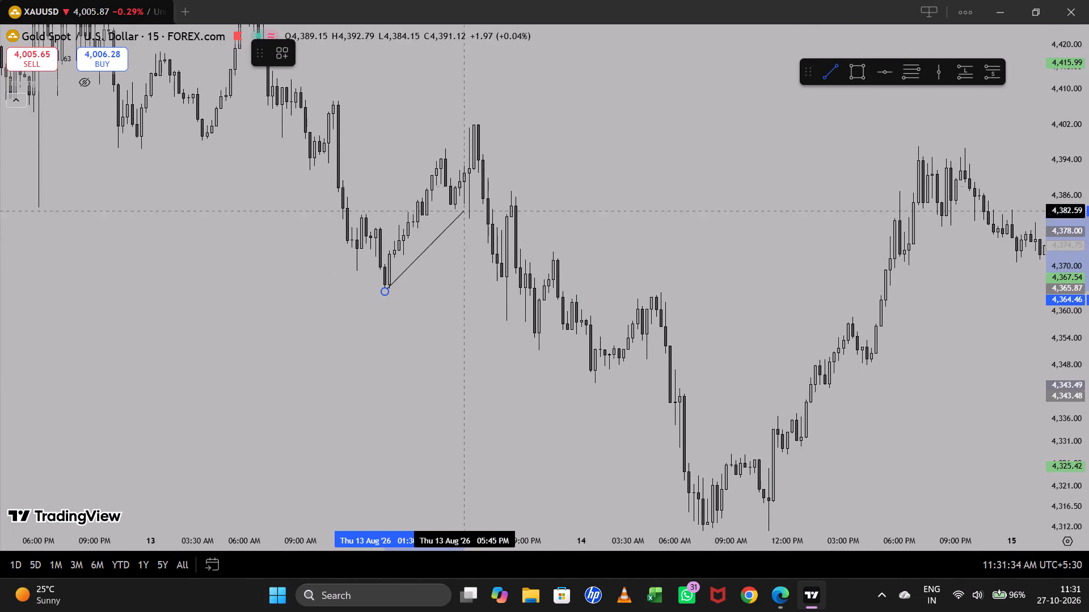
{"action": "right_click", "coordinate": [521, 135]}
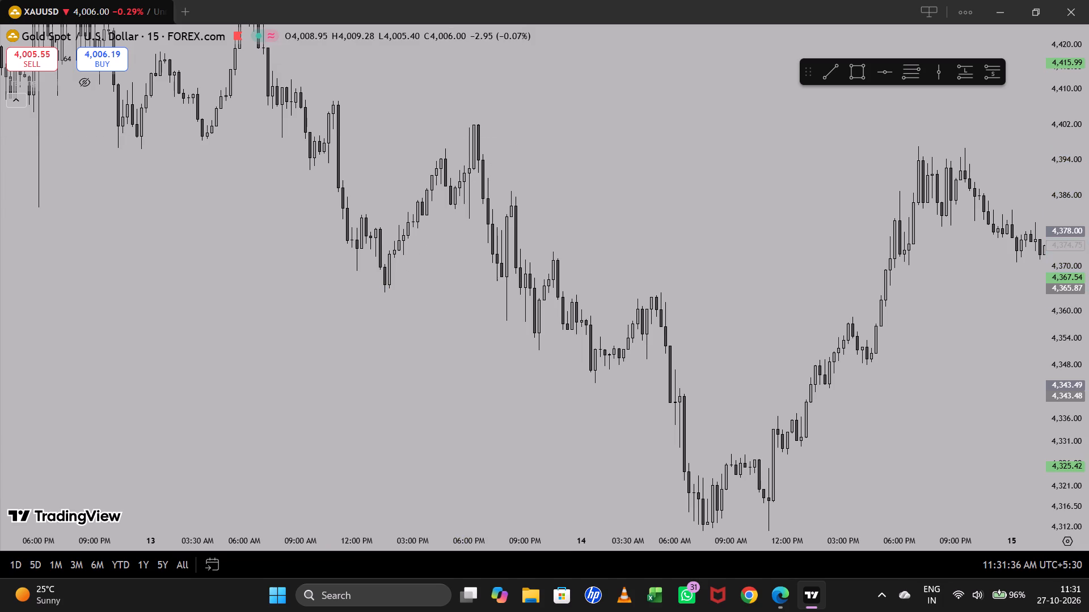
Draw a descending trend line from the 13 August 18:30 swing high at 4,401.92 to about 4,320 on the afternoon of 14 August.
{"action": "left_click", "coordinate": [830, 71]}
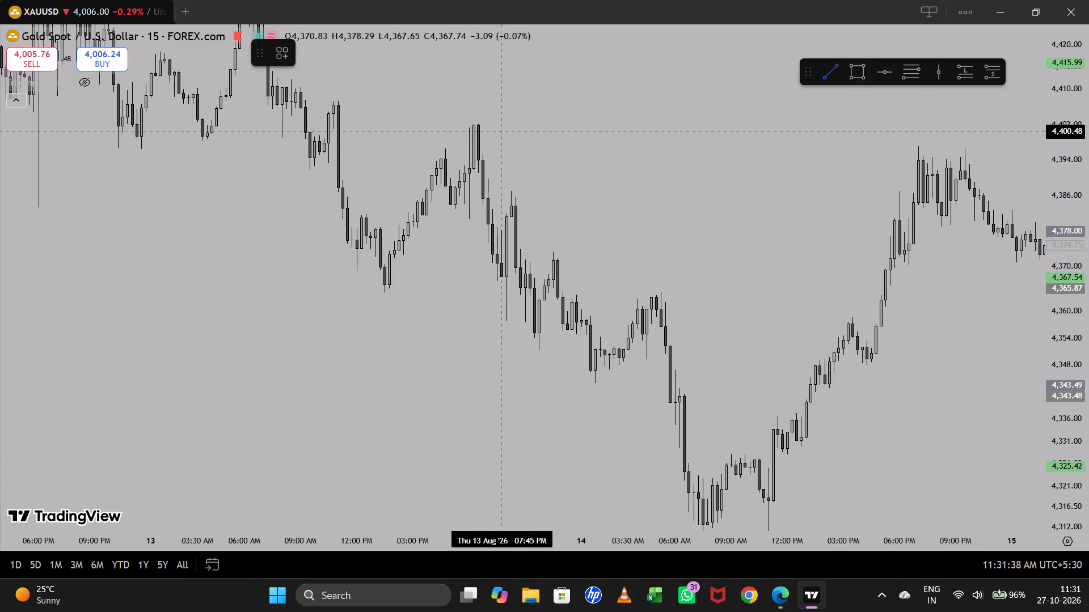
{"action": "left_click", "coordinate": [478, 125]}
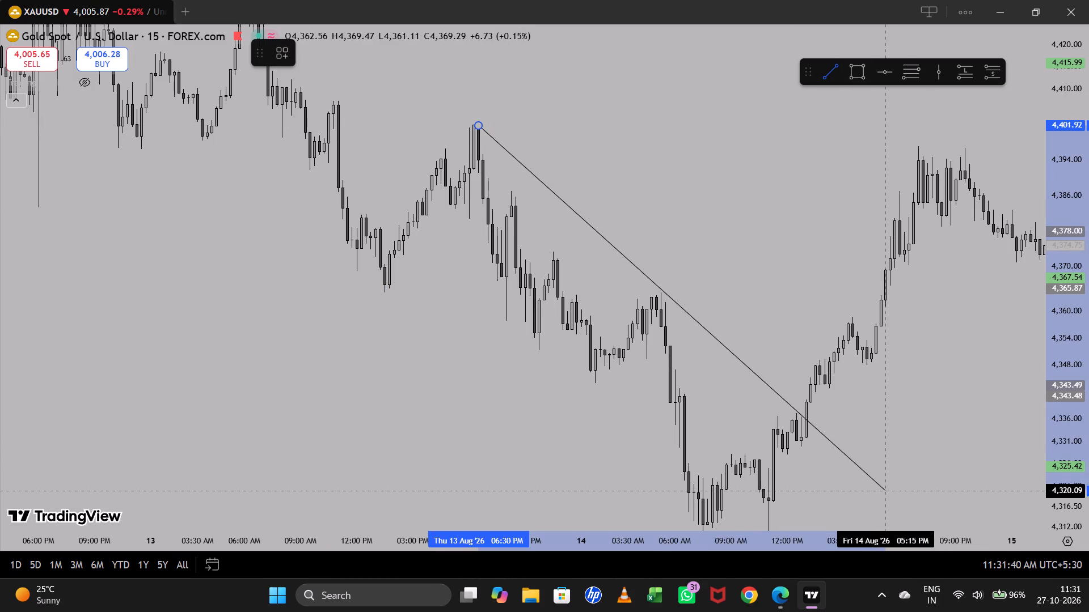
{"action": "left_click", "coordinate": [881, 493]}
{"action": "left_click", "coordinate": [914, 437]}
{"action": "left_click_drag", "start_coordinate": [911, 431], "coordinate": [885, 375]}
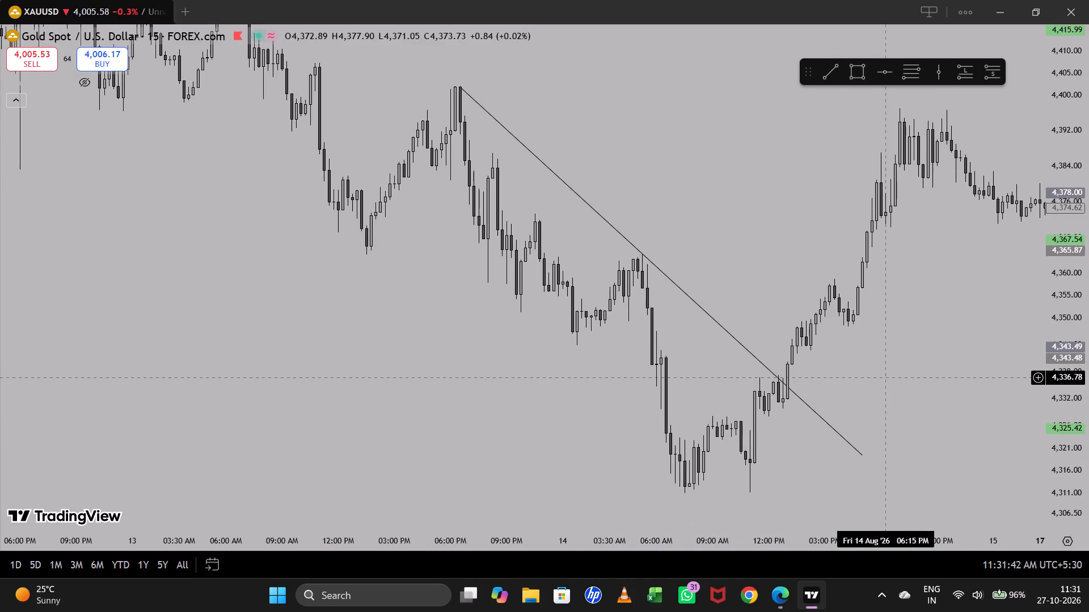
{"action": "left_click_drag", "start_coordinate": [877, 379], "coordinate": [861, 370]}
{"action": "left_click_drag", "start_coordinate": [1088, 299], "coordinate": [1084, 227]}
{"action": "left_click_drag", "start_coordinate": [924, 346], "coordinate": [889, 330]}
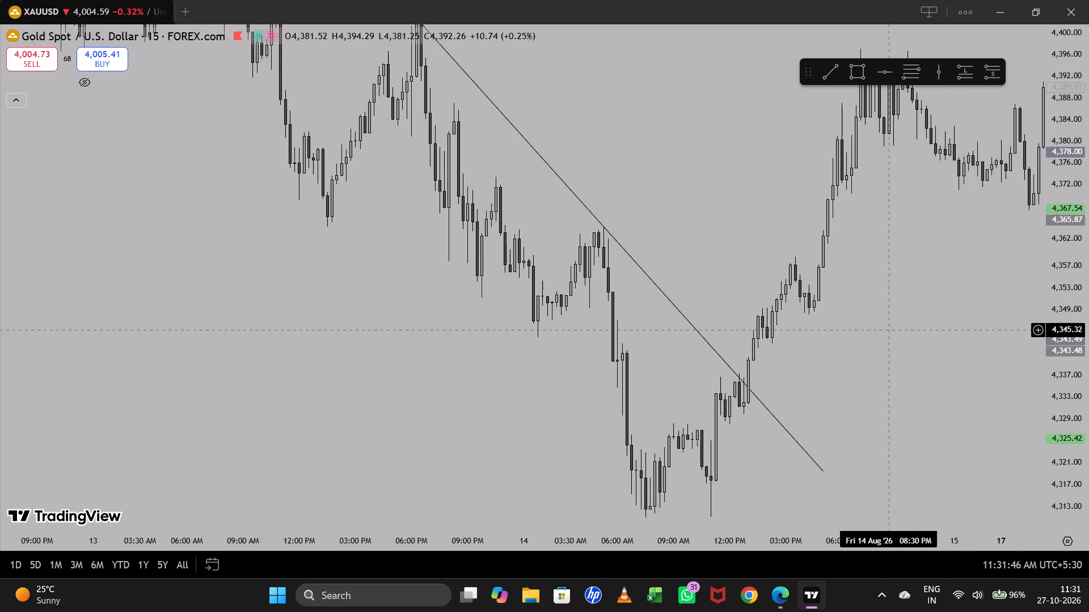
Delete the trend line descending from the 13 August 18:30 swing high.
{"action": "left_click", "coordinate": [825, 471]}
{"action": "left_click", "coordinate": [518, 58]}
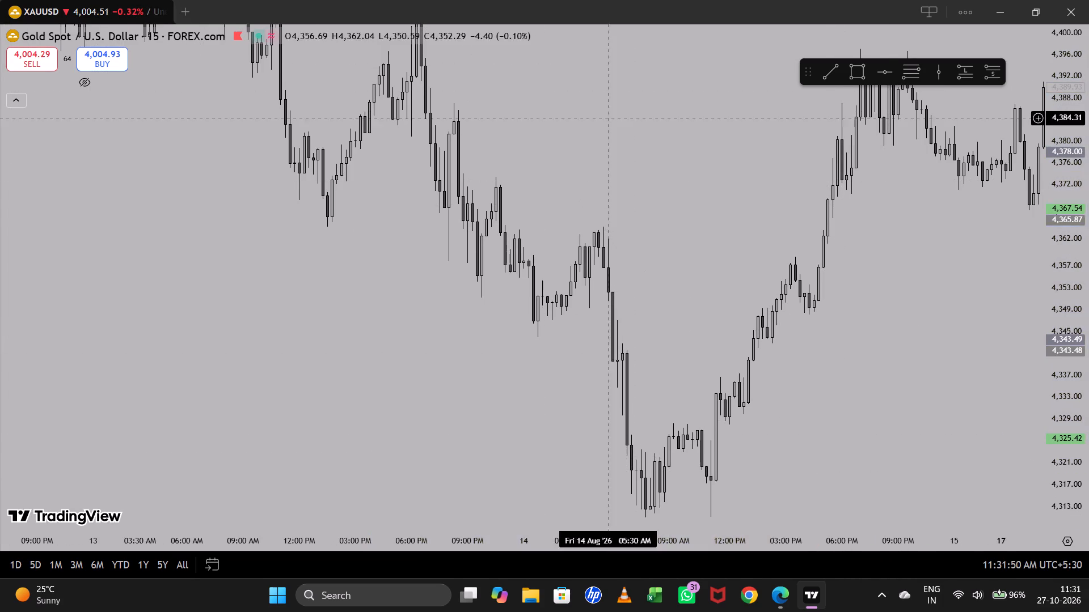
Examine the candles from 14 to 18 August for another trend line breakout setup.
{"action": "left_click_drag", "start_coordinate": [755, 217], "coordinate": [612, 181]}
{"action": "left_click_drag", "start_coordinate": [916, 262], "coordinate": [786, 354]}
{"action": "left_click_drag", "start_coordinate": [813, 344], "coordinate": [788, 360]}
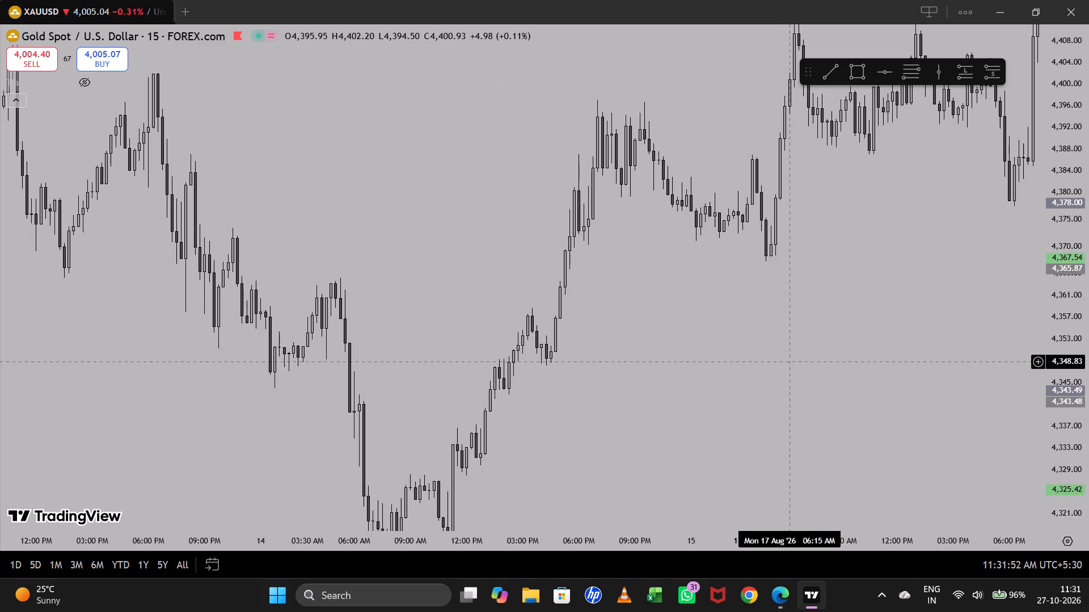
{"action": "left_click_drag", "start_coordinate": [805, 355], "coordinate": [744, 413]}
{"action": "left_click_drag", "start_coordinate": [758, 403], "coordinate": [621, 457]}
{"action": "left_click_drag", "start_coordinate": [702, 445], "coordinate": [643, 471]}
{"action": "left_click_drag", "start_coordinate": [758, 415], "coordinate": [593, 447]}
{"action": "left_click_drag", "start_coordinate": [741, 402], "coordinate": [589, 451]}
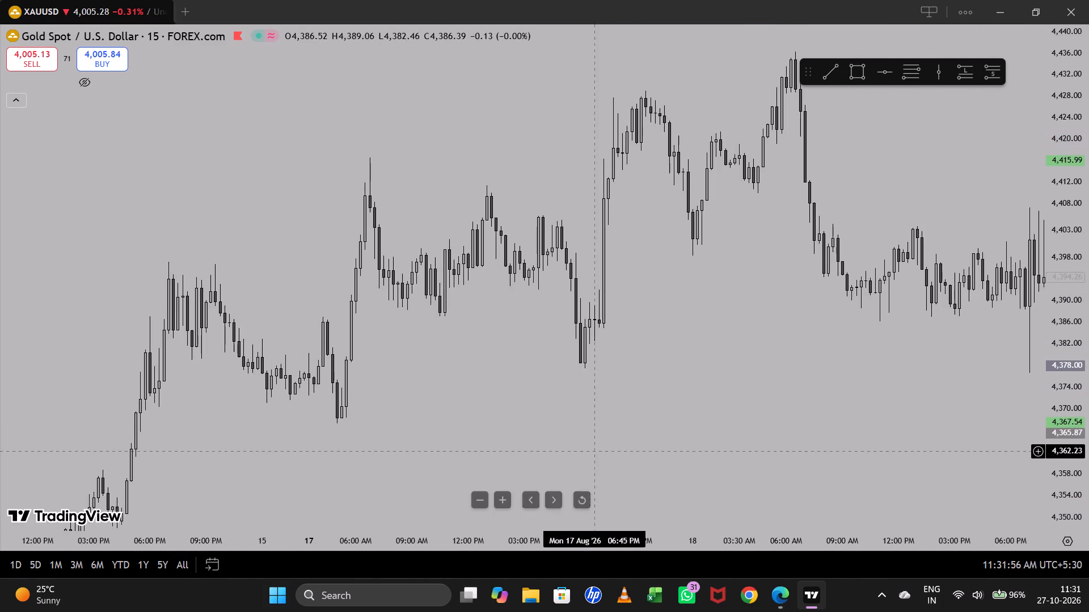
{"action": "left_click_drag", "start_coordinate": [736, 386], "coordinate": [626, 445]}
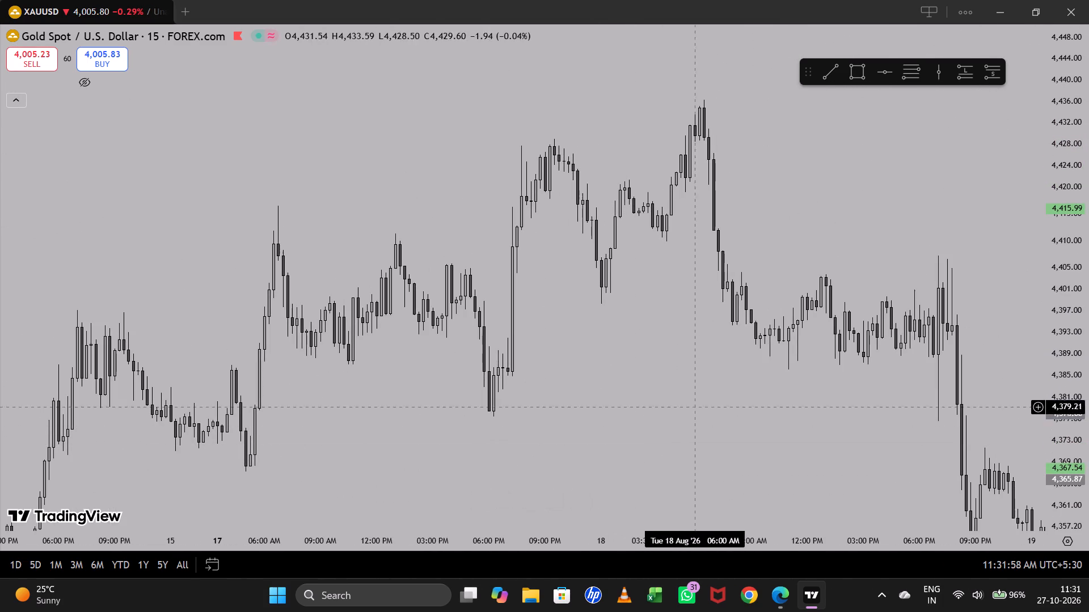
Switch to YouTube in Edge, look through the recommended videos beside the One Direction video, and return to TradingView.
{"action": "left_click", "coordinate": [788, 589]}
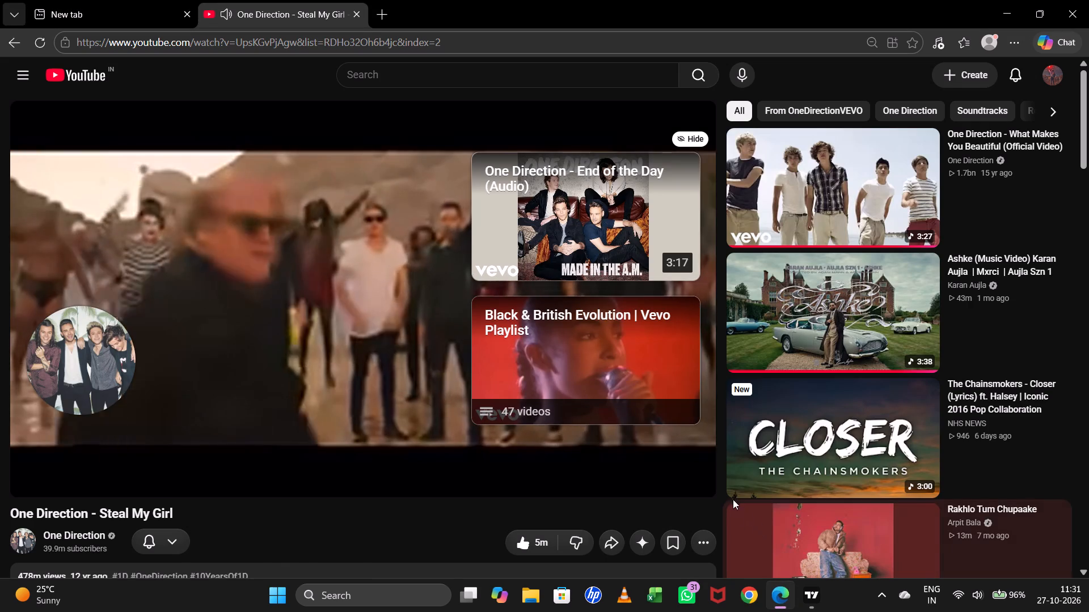
{"action": "scroll", "coordinate": [690, 498], "scroll_direction": "down", "scroll_amount": 2}
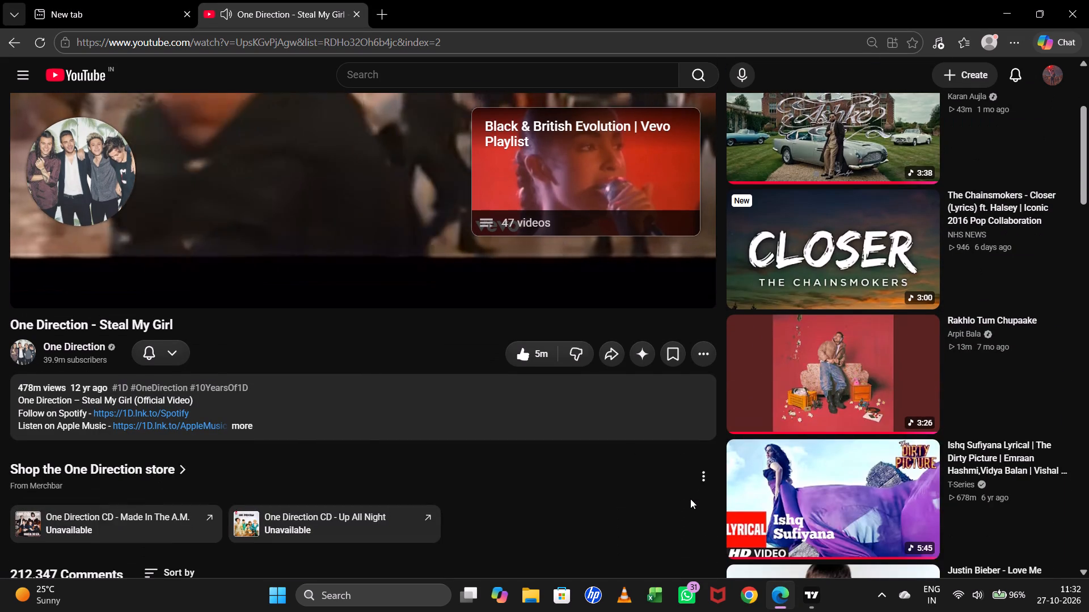
{"action": "scroll", "coordinate": [690, 498], "scroll_direction": "down", "scroll_amount": 3}
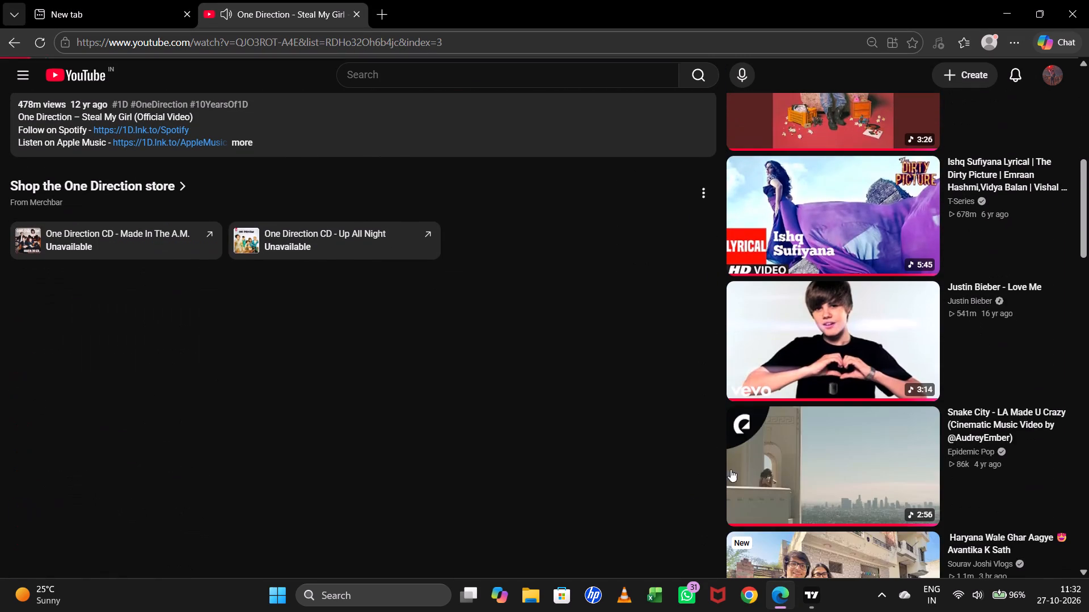
{"action": "scroll", "coordinate": [822, 408], "scroll_direction": "down", "scroll_amount": 2}
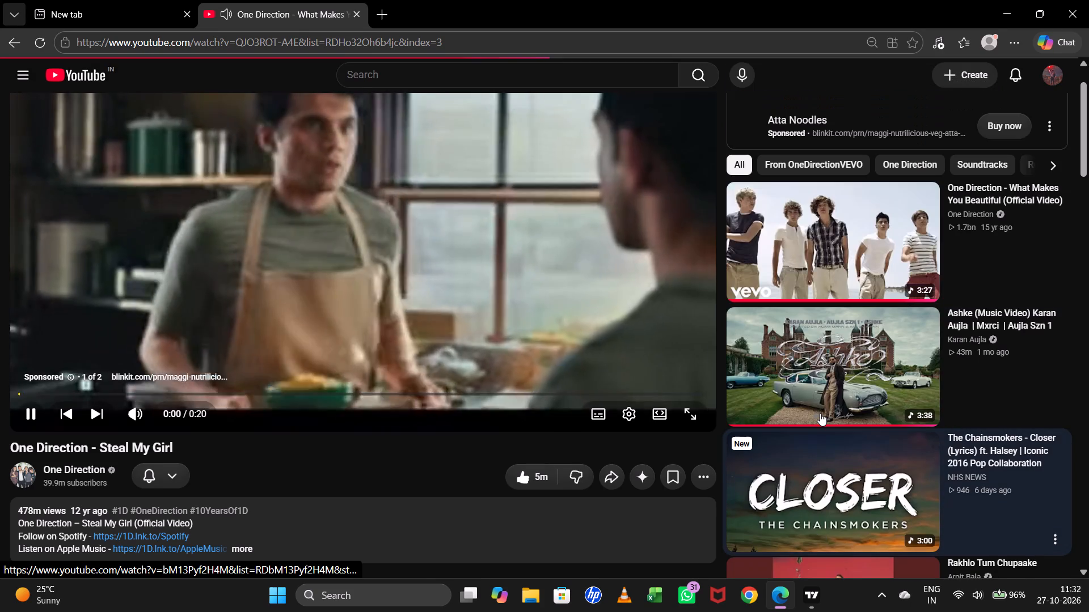
{"action": "scroll", "coordinate": [820, 413], "scroll_direction": "up", "scroll_amount": 4}
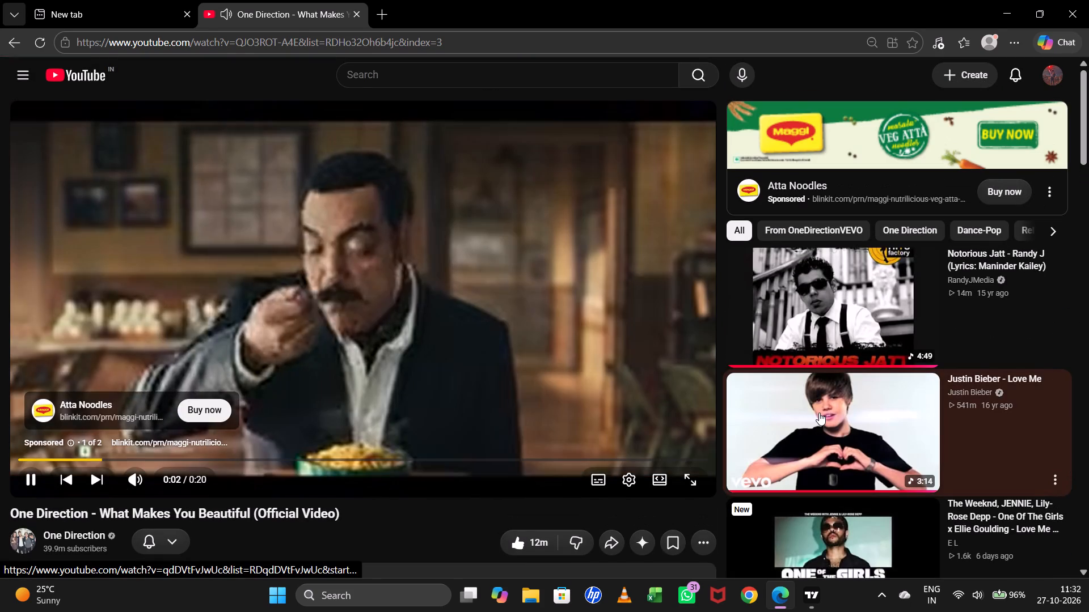
{"action": "left_click", "coordinate": [811, 595]}
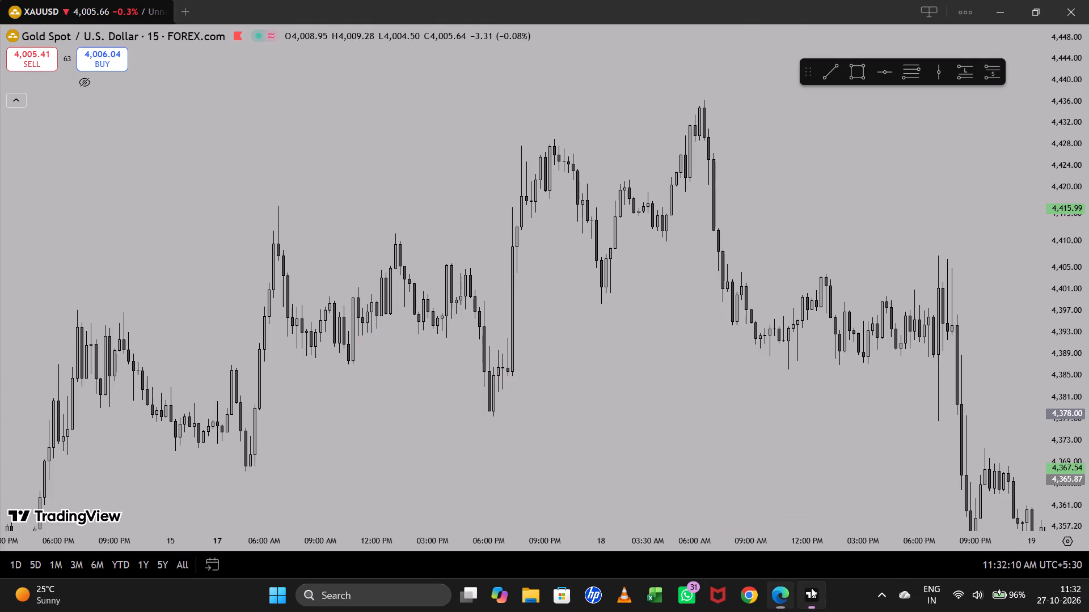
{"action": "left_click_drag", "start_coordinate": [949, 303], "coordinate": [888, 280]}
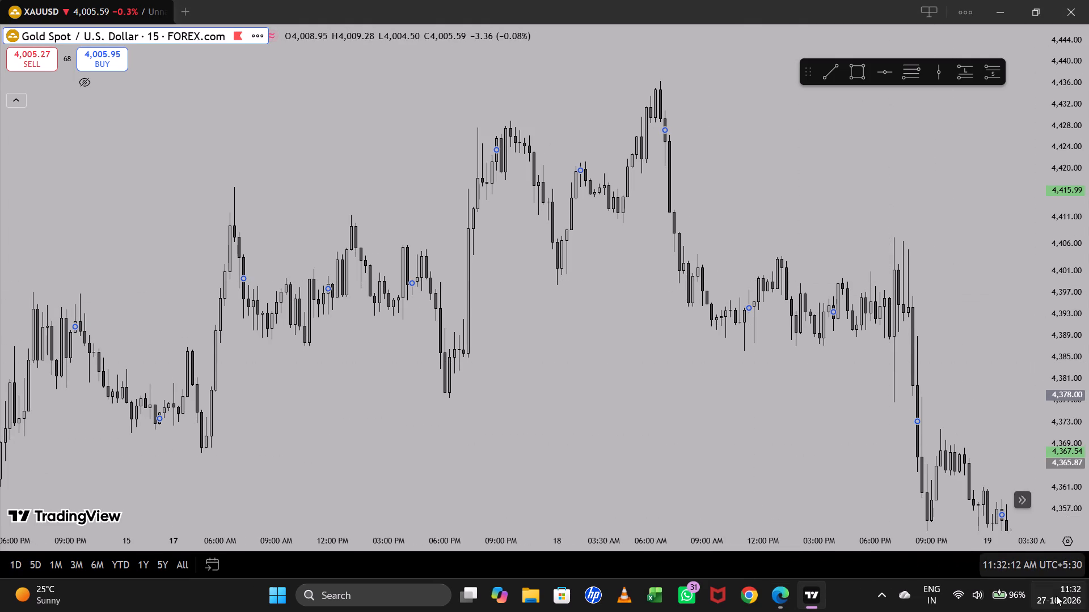
Lower the Windows screen brightness slightly and return to the gold chart.
{"action": "left_click", "coordinate": [1010, 611]}
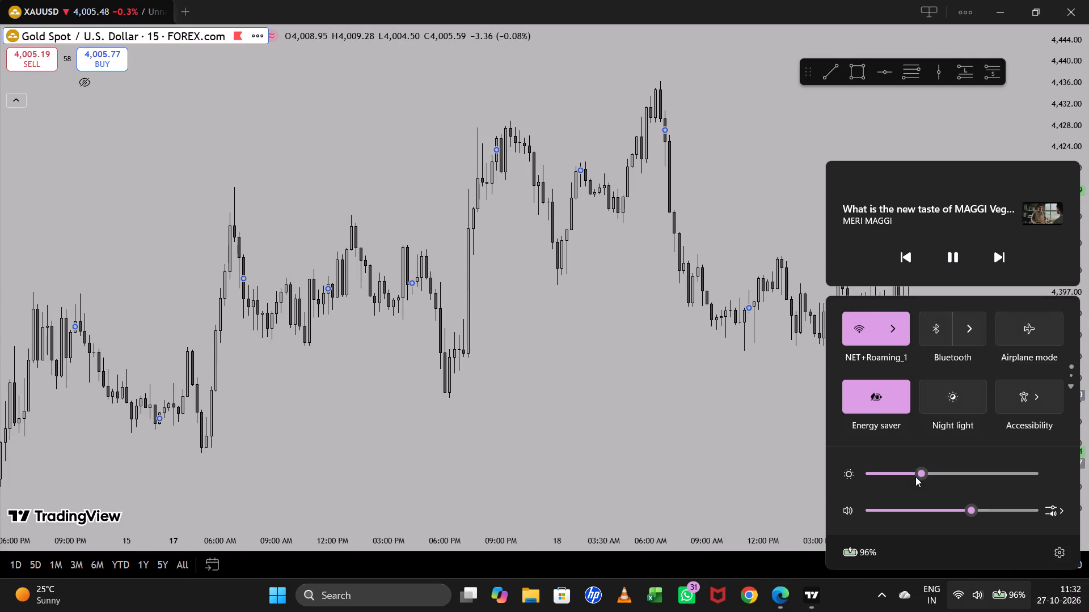
{"action": "left_click_drag", "start_coordinate": [921, 473], "coordinate": [918, 473]}
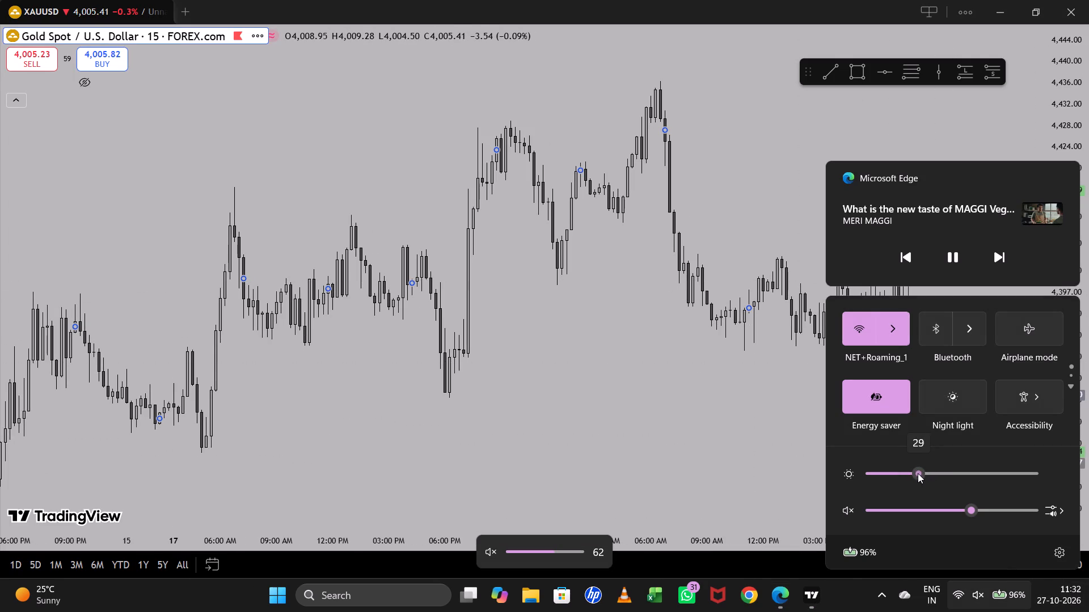
{"action": "left_click_drag", "start_coordinate": [918, 473], "coordinate": [911, 476]}
{"action": "left_click", "coordinate": [694, 442]}
Examine the 15-minute gold candles from 17 to 19 August for a trend line breakout setup.
{"action": "left_click_drag", "start_coordinate": [689, 440], "coordinate": [547, 414]}
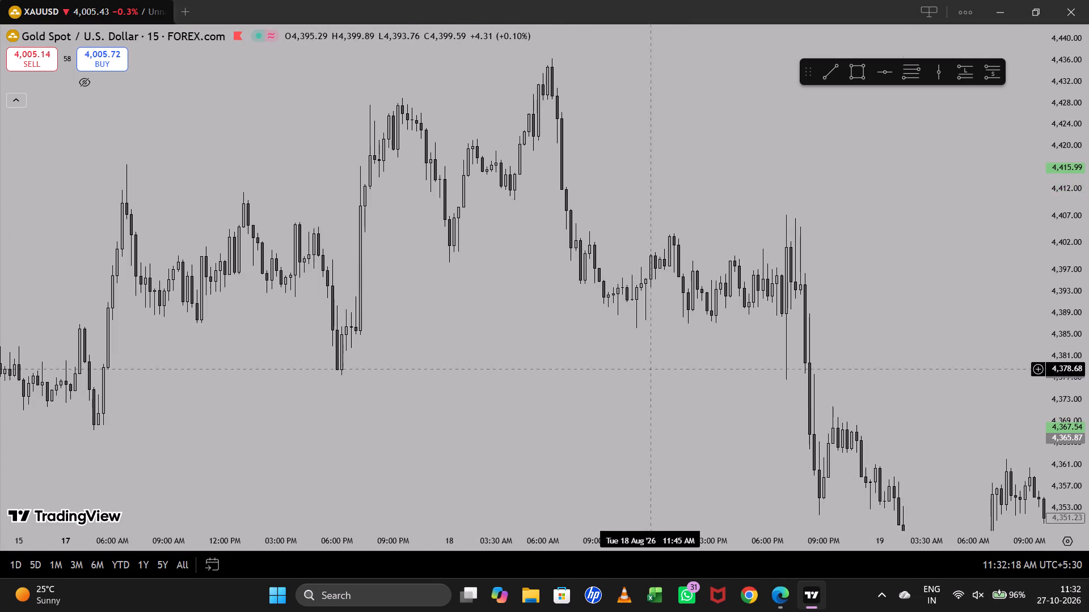
{"action": "left_click", "coordinate": [913, 186]}
{"action": "left_click_drag", "start_coordinate": [1088, 244], "coordinate": [1080, 223]}
{"action": "left_click_drag", "start_coordinate": [966, 215], "coordinate": [931, 270]}
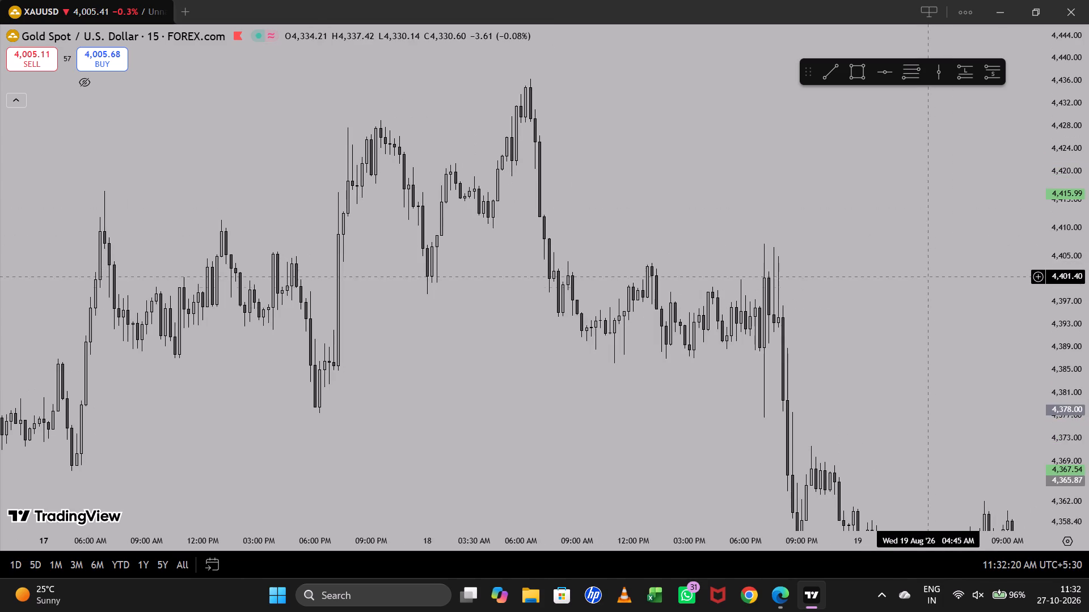
{"action": "left_click_drag", "start_coordinate": [927, 309], "coordinate": [872, 308]}
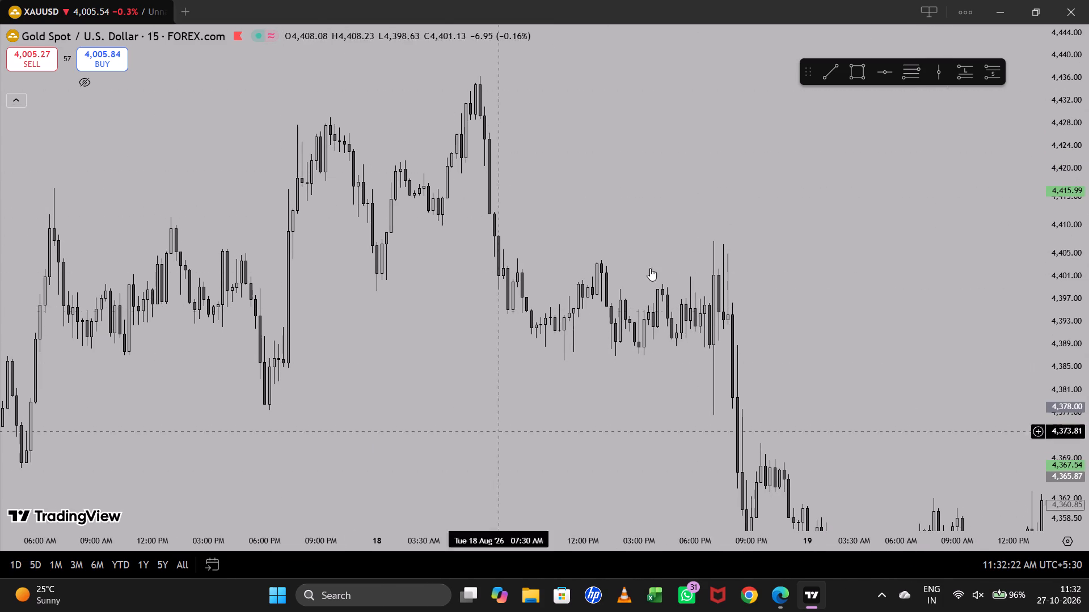
{"action": "left_click_drag", "start_coordinate": [894, 279], "coordinate": [849, 248]}
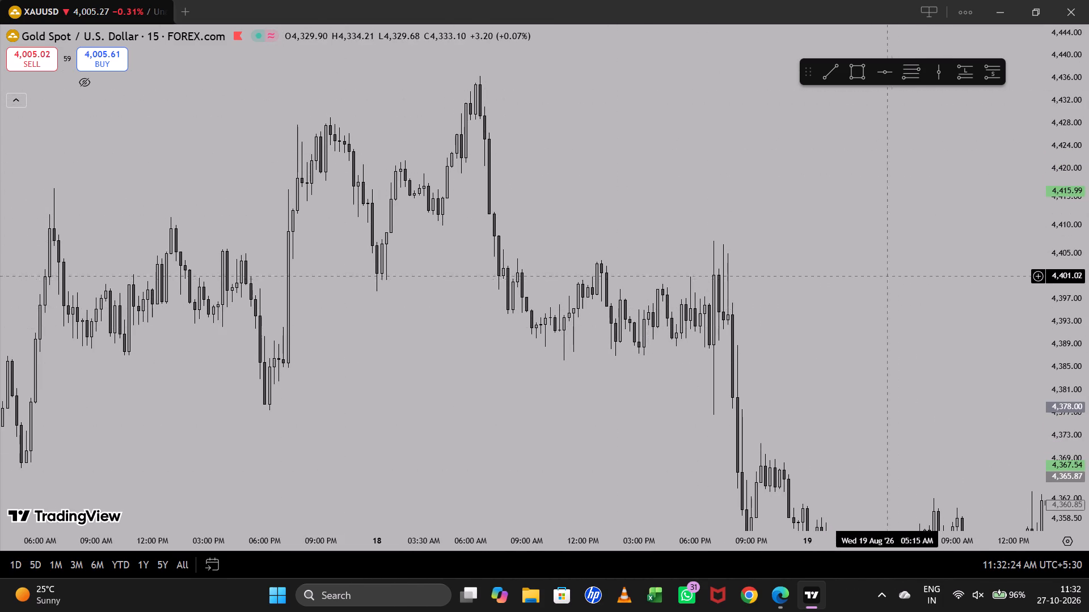
{"action": "left_click_drag", "start_coordinate": [849, 248], "coordinate": [847, 246]}
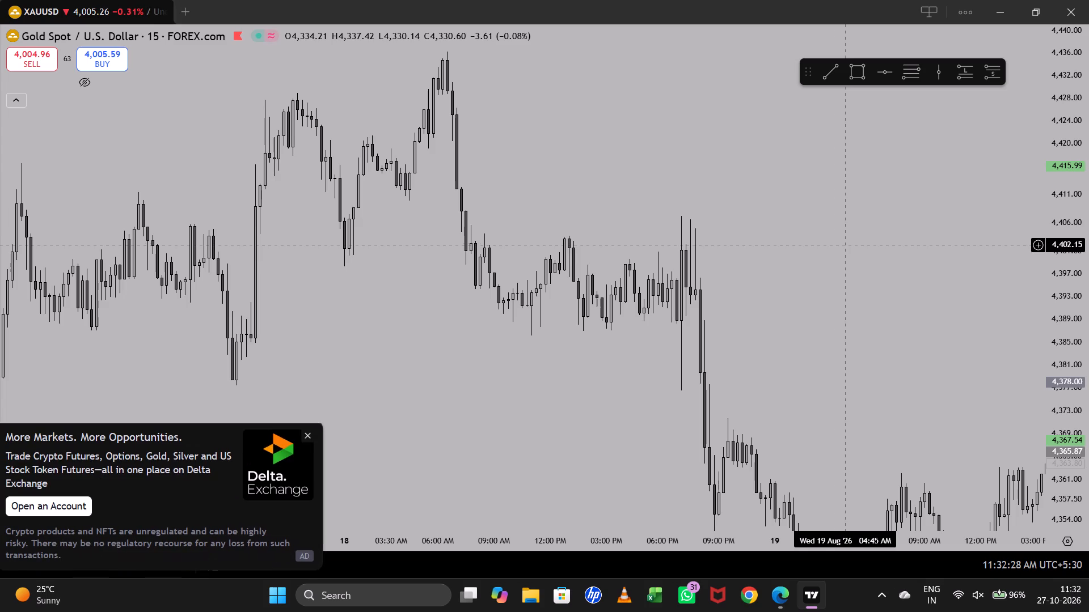
Switch to YouTube in Edge, skip the advert before One Direction's What Makes You Beautiful, and return to TradingView.
{"action": "left_click", "coordinate": [779, 589]}
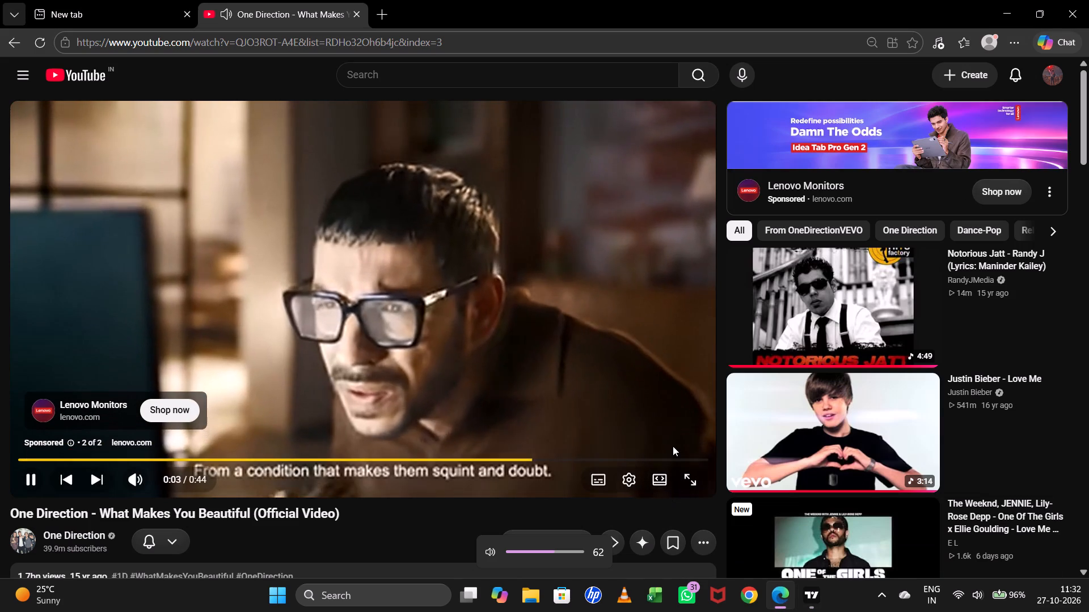
{"action": "left_click", "coordinate": [677, 438]}
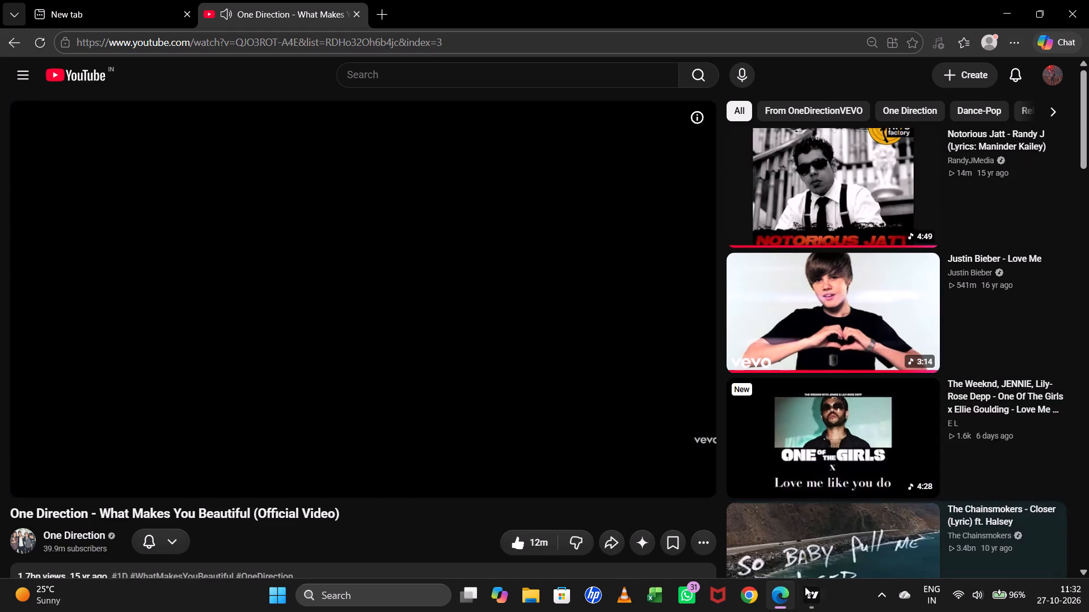
{"action": "left_click", "coordinate": [806, 601]}
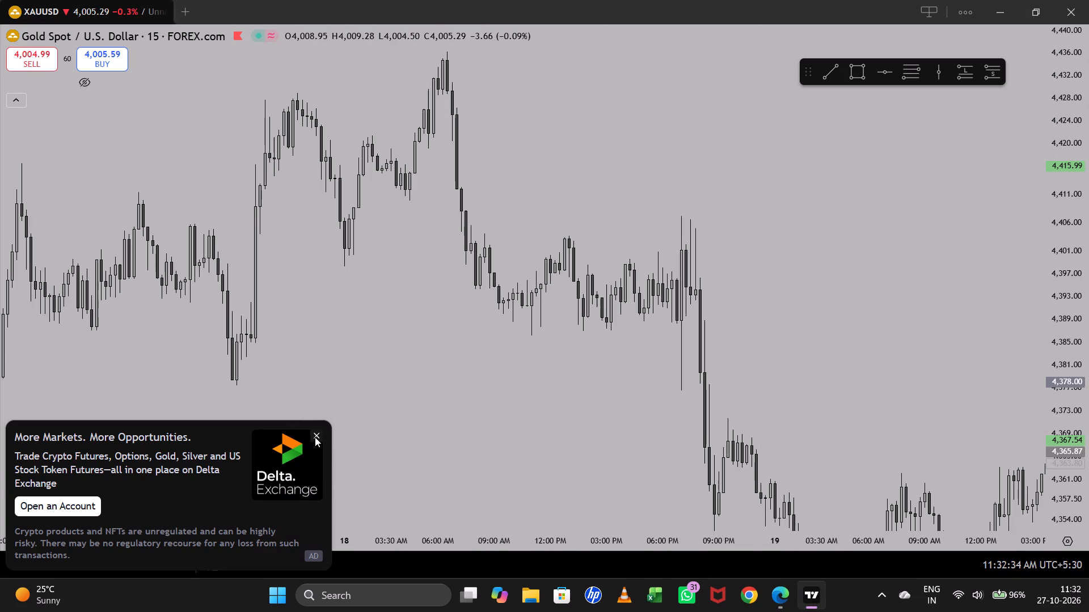
Dismiss the Delta Exchange advertisement covering the chart.
{"action": "left_click", "coordinate": [315, 437]}
Examine the 18 and 19 August candles for a decline followed by a trend line breakout.
{"action": "left_click_drag", "start_coordinate": [789, 333], "coordinate": [757, 305]}
{"action": "left_click_drag", "start_coordinate": [1088, 159], "coordinate": [1082, 182]}
{"action": "left_click_drag", "start_coordinate": [966, 216], "coordinate": [849, 207]}
{"action": "scroll", "coordinate": [850, 209], "scroll_direction": "down", "scroll_amount": 1}
{"action": "left_click_drag", "start_coordinate": [854, 300], "coordinate": [770, 216]}
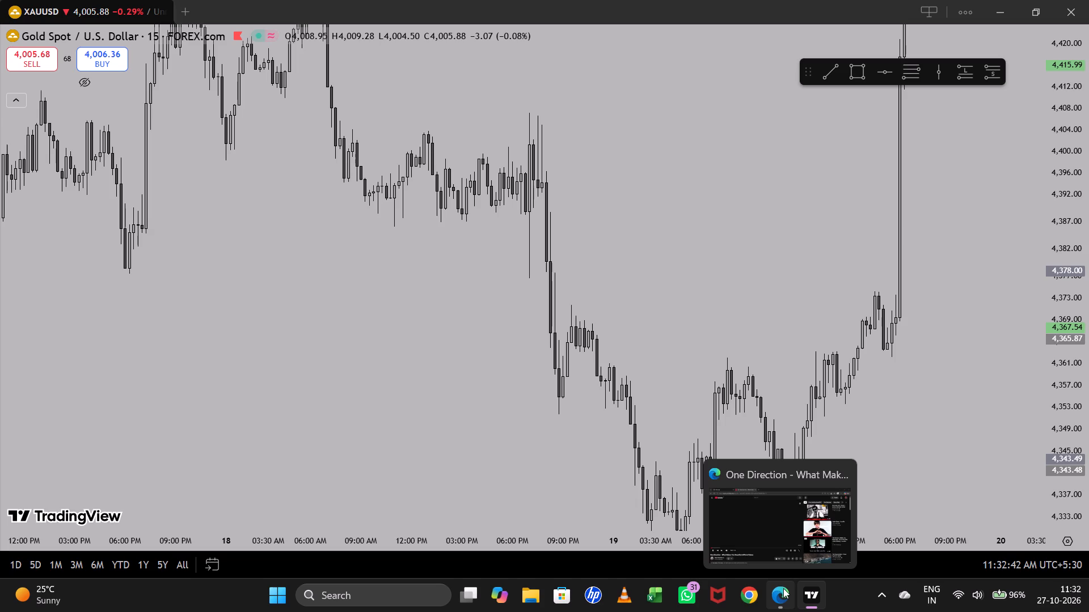
{"action": "scroll", "coordinate": [710, 284], "scroll_direction": "up", "scroll_amount": 1}
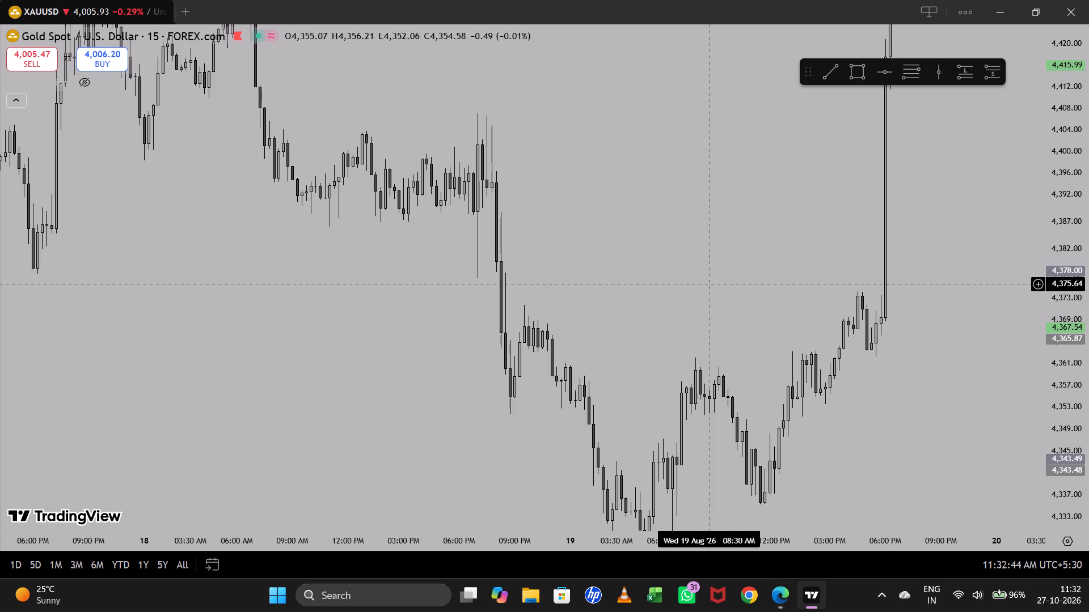
{"action": "left_click_drag", "start_coordinate": [1070, 195], "coordinate": [1070, 233]}
{"action": "left_click_drag", "start_coordinate": [909, 243], "coordinate": [906, 266]}
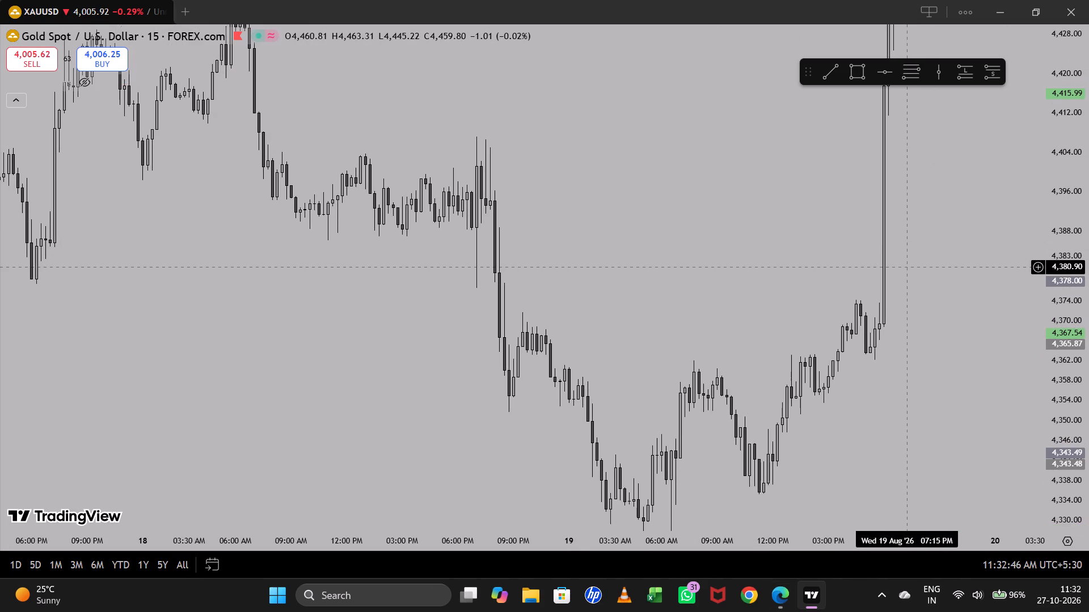
{"action": "left_click_drag", "start_coordinate": [930, 280], "coordinate": [899, 271]}
{"action": "left_click_drag", "start_coordinate": [1088, 202], "coordinate": [1079, 246]}
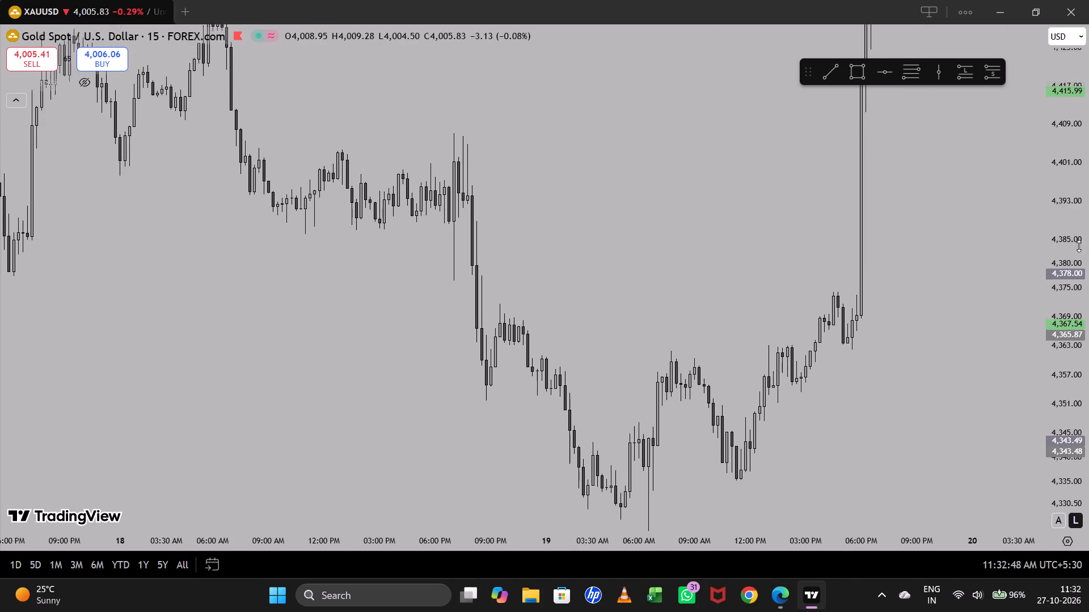
{"action": "left_click_drag", "start_coordinate": [1079, 246], "coordinate": [1077, 248]}
{"action": "scroll", "coordinate": [953, 266], "scroll_direction": "down", "scroll_amount": 2}
{"action": "scroll", "coordinate": [953, 269], "scroll_direction": "up", "scroll_amount": 1}
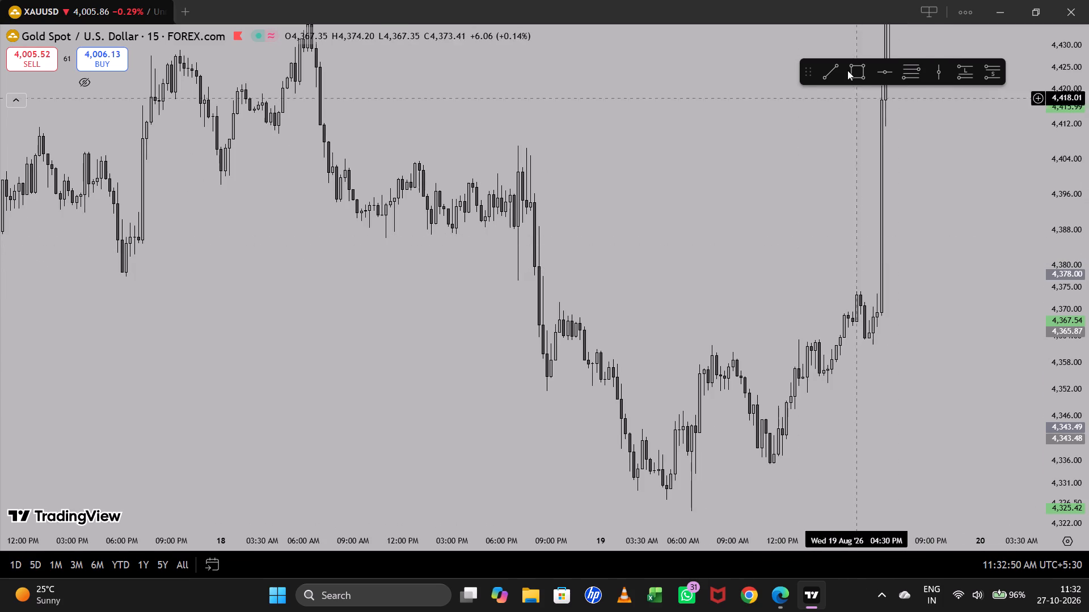
Draw a descending trend line from the 18 August 19:30 high at 4,406.55 to about 4,321.6 at 06:30 on 19 August.
{"action": "left_click", "coordinate": [834, 71]}
{"action": "left_click", "coordinate": [528, 148]}
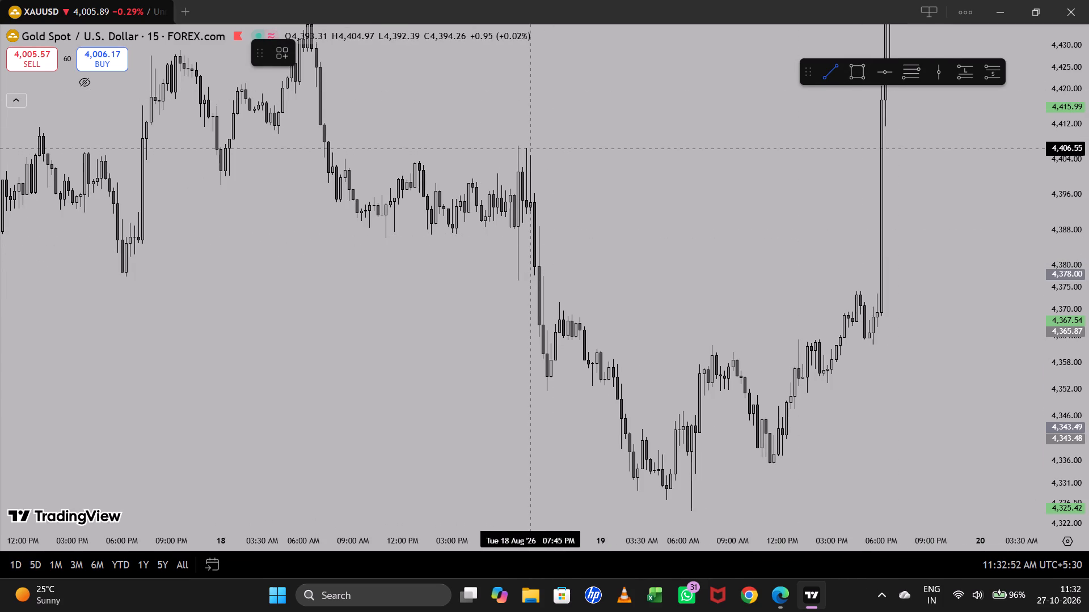
{"action": "left_click", "coordinate": [690, 525]}
{"action": "left_click", "coordinate": [782, 473]}
Mark the breakout zone with a thin rectangle at about 4,345, spanning roughly 04:15 to 11:15 on 19 August.
{"action": "left_click_drag", "start_coordinate": [811, 445], "coordinate": [796, 267]}
{"action": "scroll", "coordinate": [782, 292], "scroll_direction": "up", "scroll_amount": 2}
{"action": "left_click_drag", "start_coordinate": [668, 394], "coordinate": [747, 423]}
{"action": "left_click_drag", "start_coordinate": [1088, 351], "coordinate": [1088, 282]}
{"action": "left_click_drag", "start_coordinate": [831, 345], "coordinate": [792, 407]}
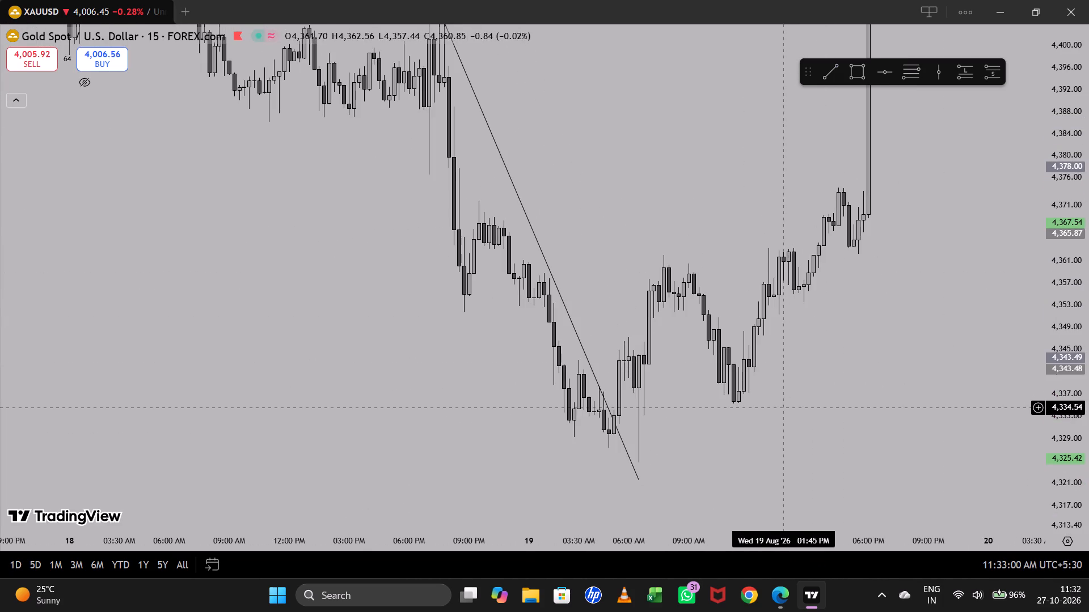
{"action": "left_click", "coordinate": [767, 394]}
{"action": "left_click_drag", "start_coordinate": [1088, 298], "coordinate": [1085, 228]}
{"action": "left_click_drag", "start_coordinate": [942, 304], "coordinate": [909, 273]}
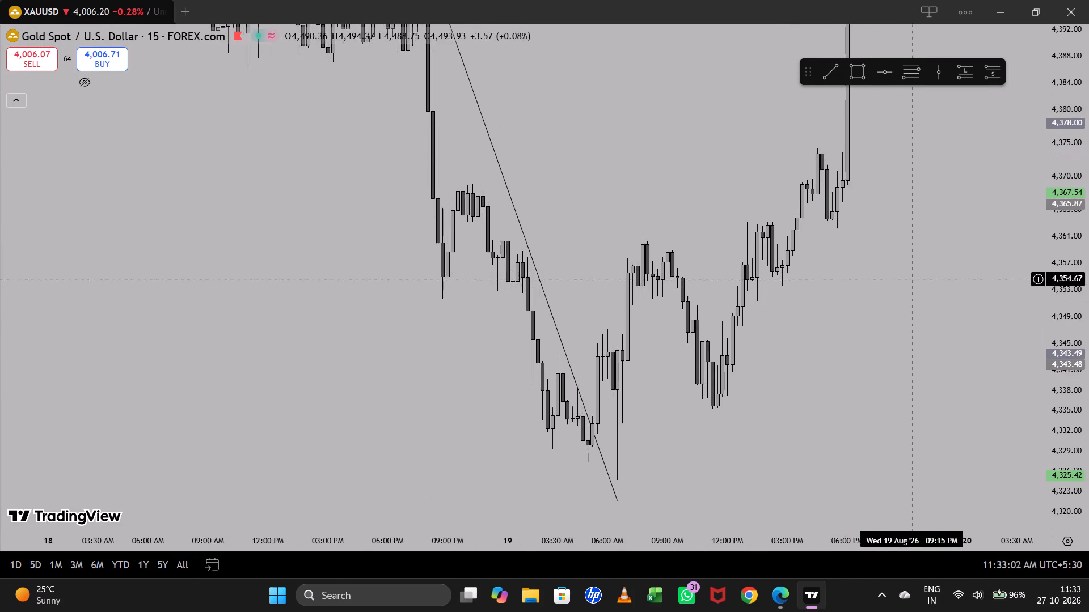
{"action": "scroll", "coordinate": [896, 313], "scroll_direction": "up", "scroll_amount": 2}
{"action": "left_click_drag", "start_coordinate": [1086, 285], "coordinate": [1082, 93]}
{"action": "left_click_drag", "start_coordinate": [896, 294], "coordinate": [916, 218]}
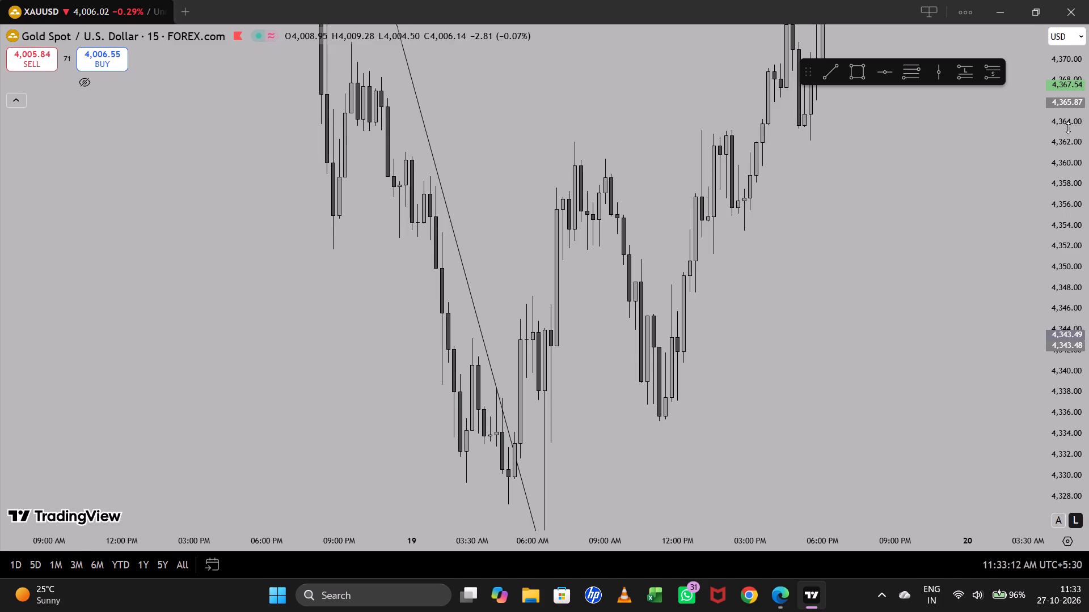
{"action": "left_click_drag", "start_coordinate": [1068, 127], "coordinate": [1049, 225]}
{"action": "left_click_drag", "start_coordinate": [870, 339], "coordinate": [880, 284]}
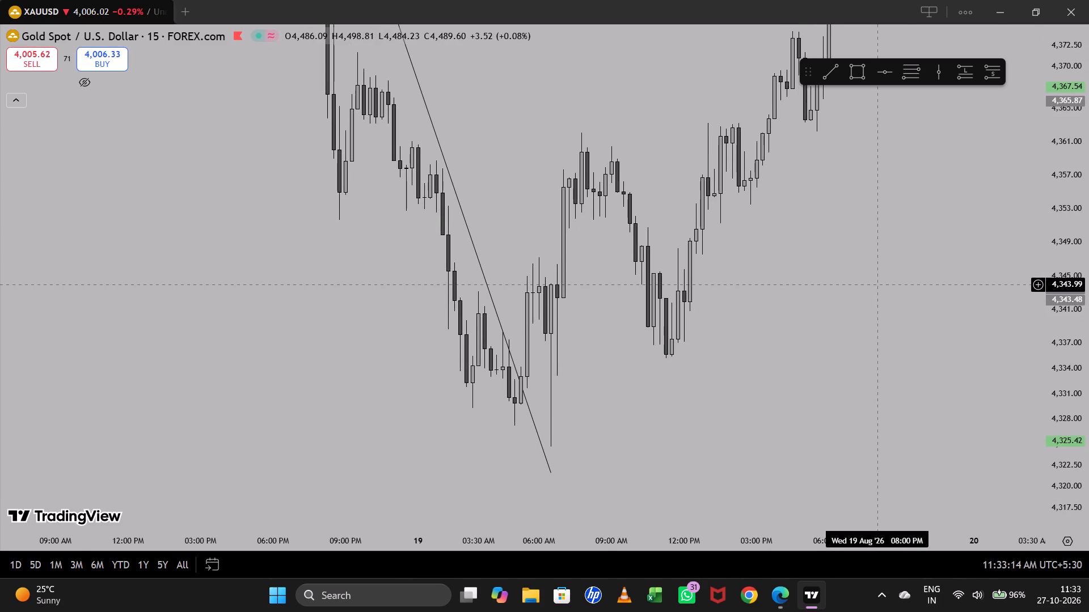
{"action": "left_click", "coordinate": [852, 67]}
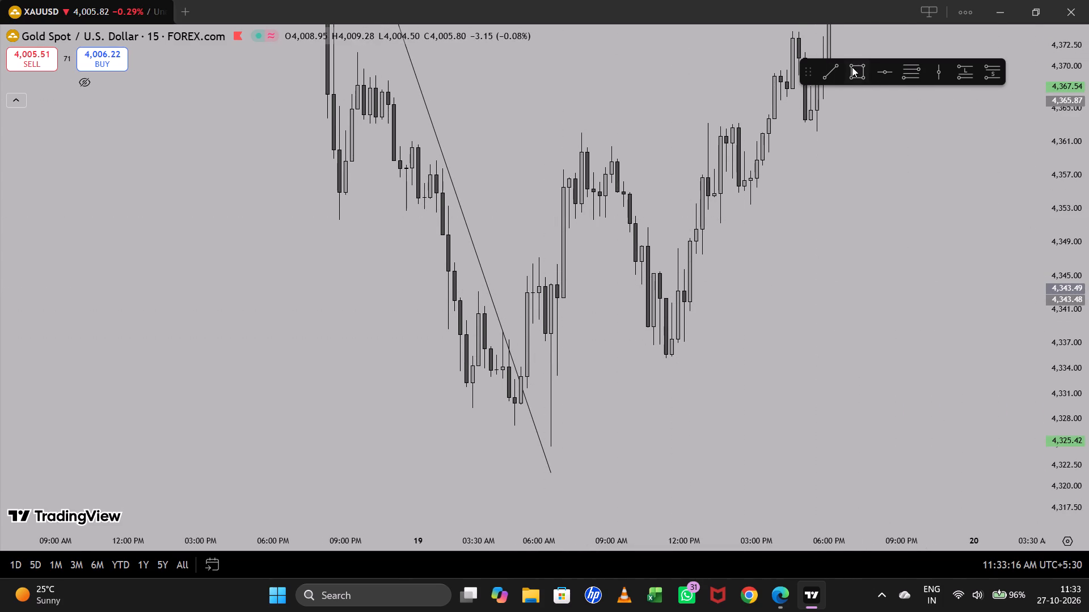
{"action": "left_click", "coordinate": [499, 274]}
{"action": "left_click", "coordinate": [668, 284]}
{"action": "left_click_drag", "start_coordinate": [789, 256], "coordinate": [795, 253]}
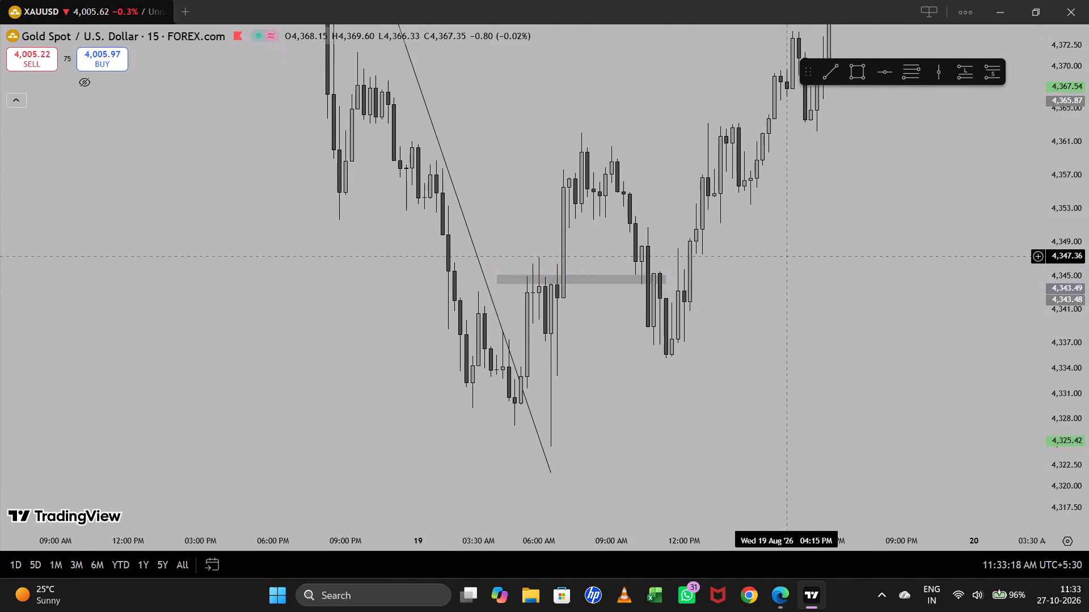
Place a long position at the 19 August 07:00 breakout candle with entry at 4,355.47 and stop at 4,340.55.
{"action": "left_click", "coordinate": [960, 73]}
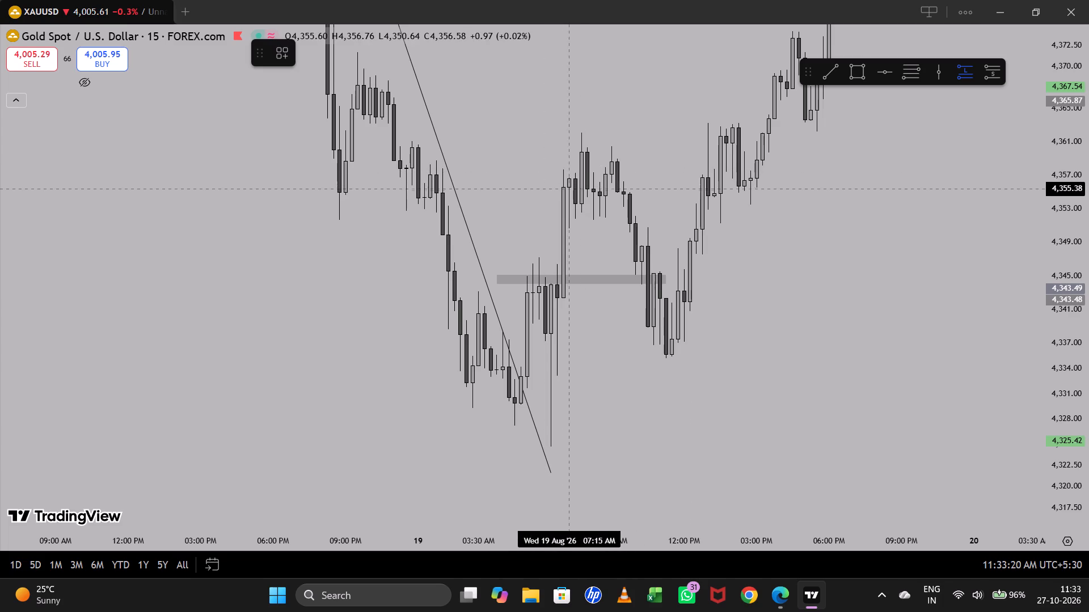
{"action": "left_click", "coordinate": [563, 188]}
{"action": "left_click", "coordinate": [805, 349]}
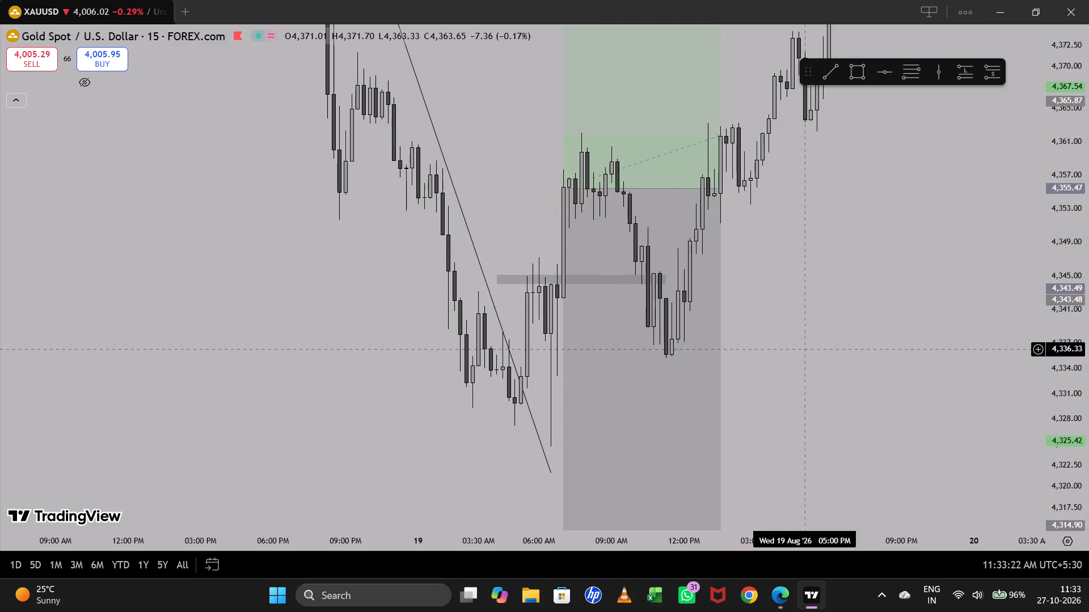
{"action": "left_click_drag", "start_coordinate": [1087, 171], "coordinate": [1054, 339]}
{"action": "left_click_drag", "start_coordinate": [563, 439], "coordinate": [565, 429]}
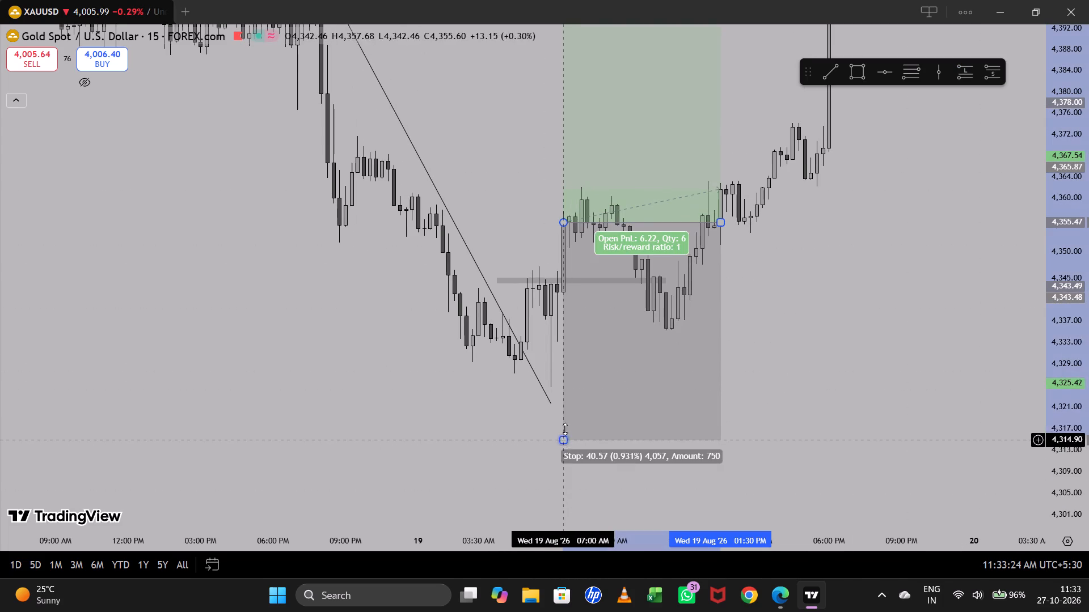
{"action": "left_click_drag", "start_coordinate": [565, 429], "coordinate": [592, 302]}
{"action": "left_click", "coordinate": [837, 303]}
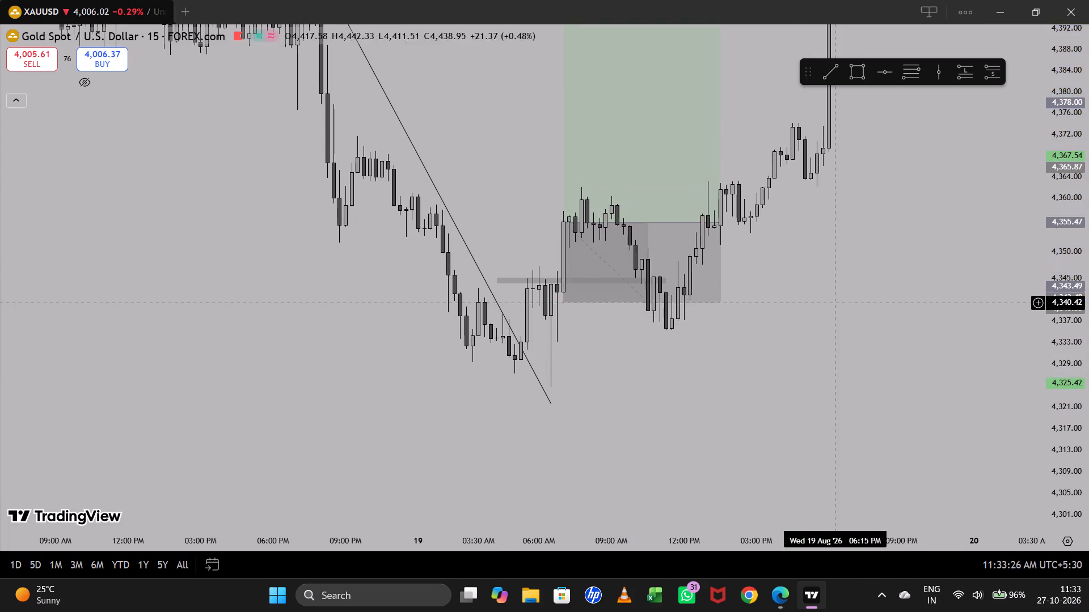
Lower the 19 August long position's target to 4,385.66.
{"action": "left_click_drag", "start_coordinate": [816, 290], "coordinate": [795, 399]}
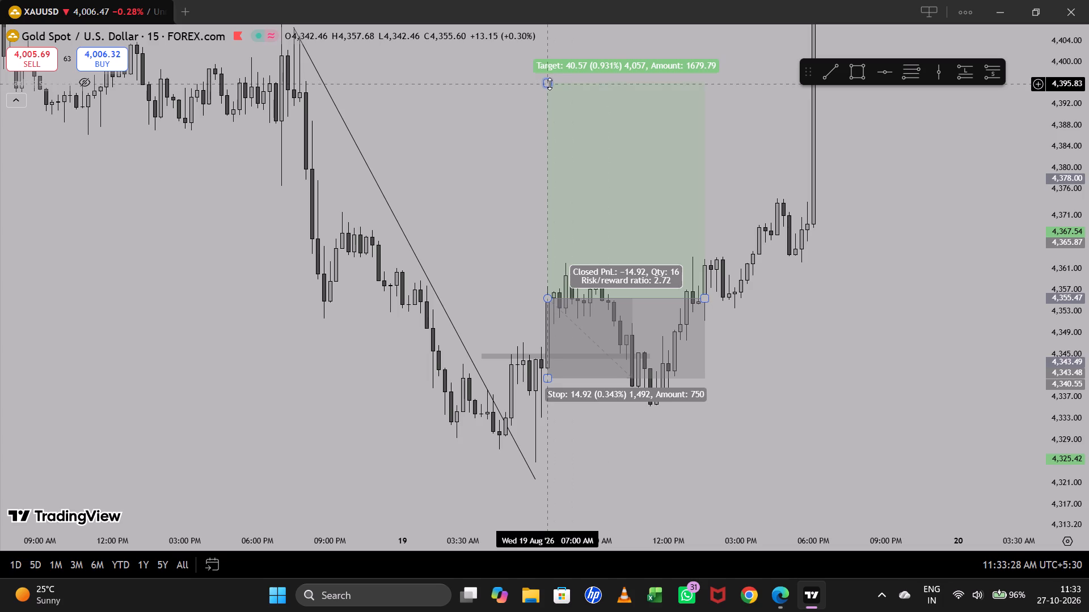
{"action": "left_click_drag", "start_coordinate": [548, 84], "coordinate": [546, 138]}
{"action": "left_click", "coordinate": [927, 331]}
{"action": "left_click_drag", "start_coordinate": [1088, 354], "coordinate": [1071, 277]}
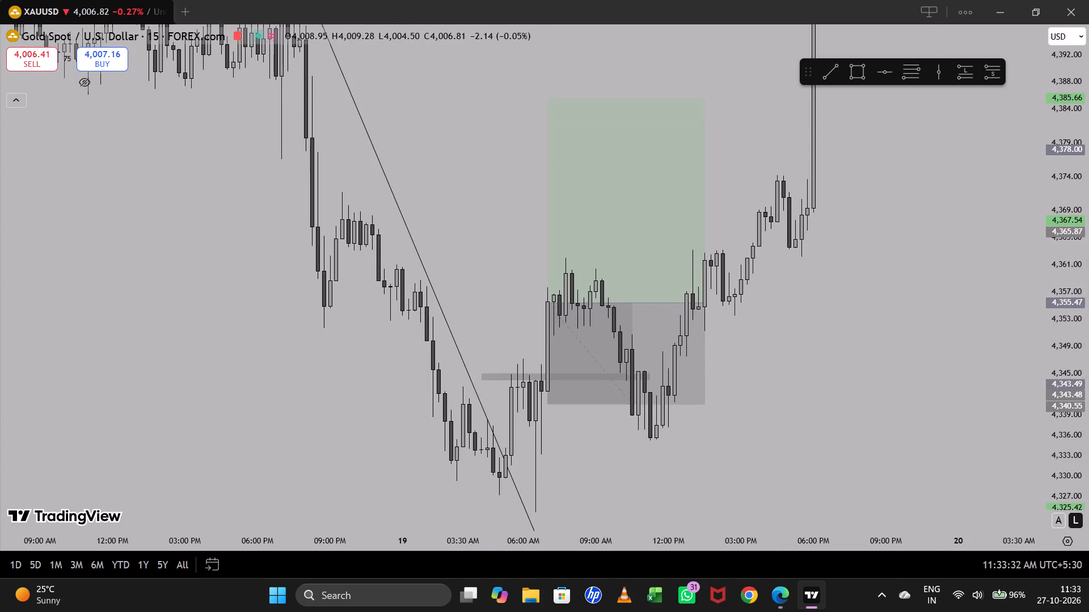
Examine the candles after the 19 August long position through 21 August for the next trend line setup.
{"action": "scroll", "coordinate": [930, 350], "scroll_direction": "down", "scroll_amount": 4}
{"action": "scroll", "coordinate": [928, 361], "scroll_direction": "up", "scroll_amount": 2}
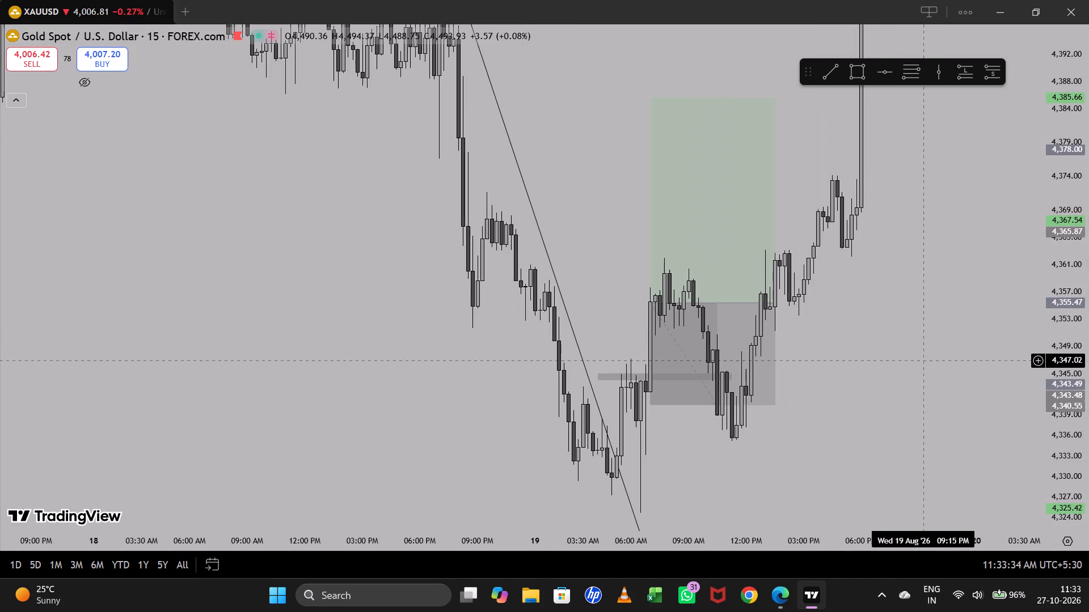
{"action": "left_click_drag", "start_coordinate": [924, 341], "coordinate": [709, 436]}
{"action": "left_click_drag", "start_coordinate": [823, 276], "coordinate": [754, 377]}
{"action": "left_click_drag", "start_coordinate": [813, 258], "coordinate": [743, 398]}
{"action": "left_click_drag", "start_coordinate": [779, 236], "coordinate": [709, 365]}
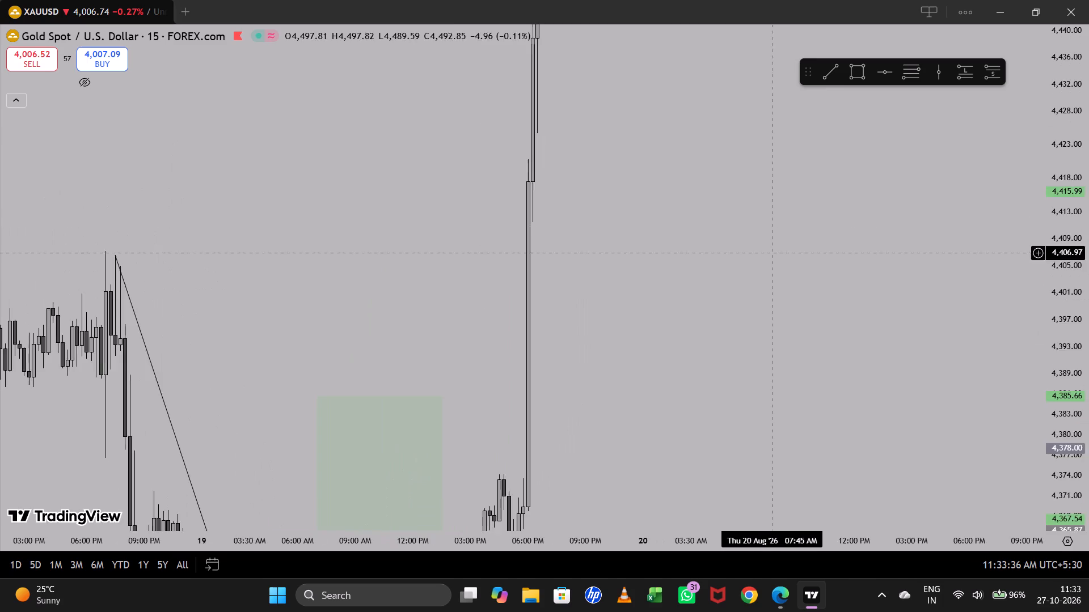
{"action": "left_click_drag", "start_coordinate": [709, 365], "coordinate": [696, 388]}
{"action": "left_click_drag", "start_coordinate": [728, 219], "coordinate": [659, 448]}
{"action": "left_click_drag", "start_coordinate": [700, 235], "coordinate": [700, 322]}
{"action": "left_click_drag", "start_coordinate": [1087, 132], "coordinate": [1032, 255]}
{"action": "left_click_drag", "start_coordinate": [723, 235], "coordinate": [672, 319]}
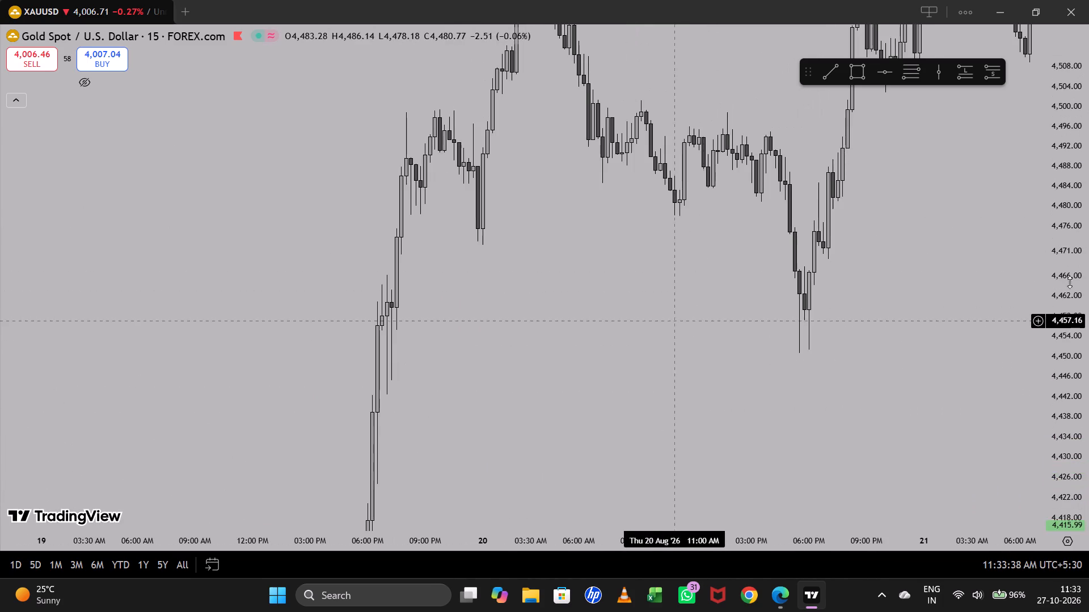
{"action": "left_click_drag", "start_coordinate": [1085, 181], "coordinate": [1052, 261]}
{"action": "scroll", "coordinate": [763, 382], "scroll_direction": "up", "scroll_amount": 1}
{"action": "scroll", "coordinate": [762, 389], "scroll_direction": "down", "scroll_amount": 2}
{"action": "left_click_drag", "start_coordinate": [944, 330], "coordinate": [784, 396]}
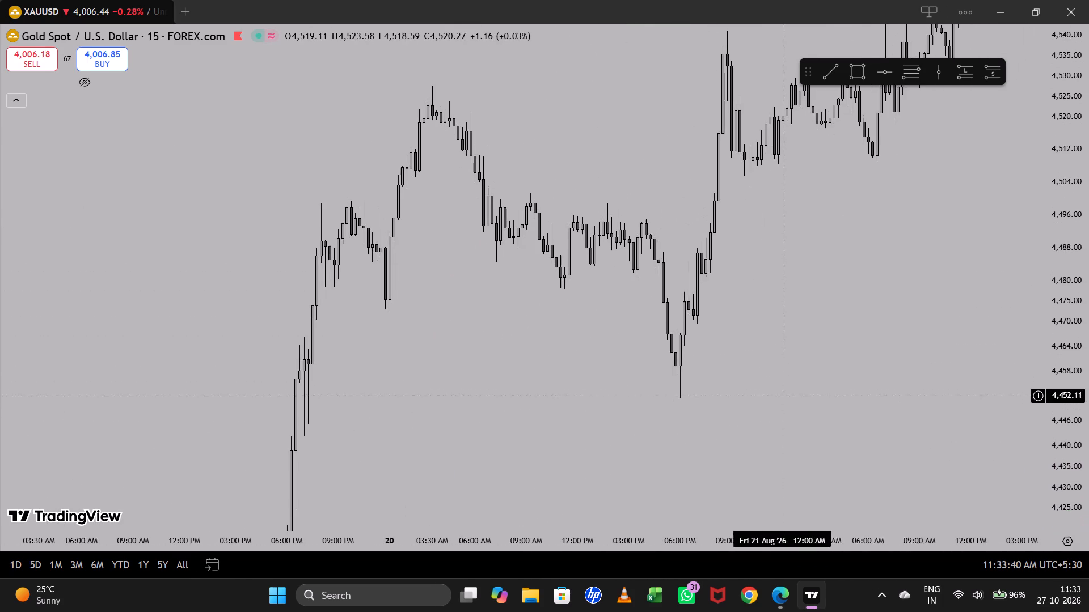
{"action": "left_click_drag", "start_coordinate": [1088, 322], "coordinate": [1084, 279]}
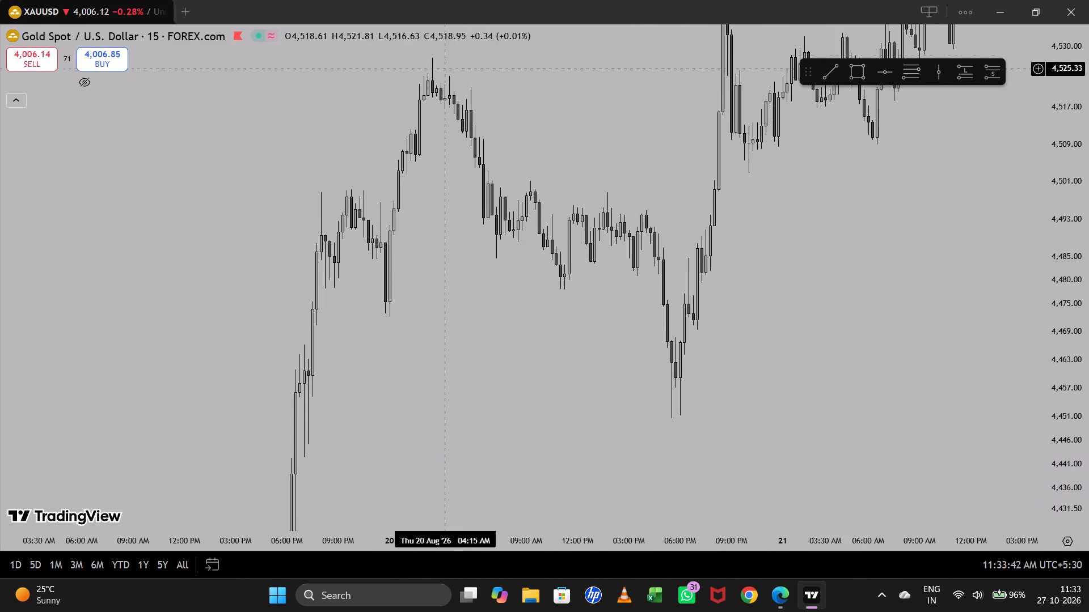
{"action": "left_click_drag", "start_coordinate": [853, 251], "coordinate": [812, 292]}
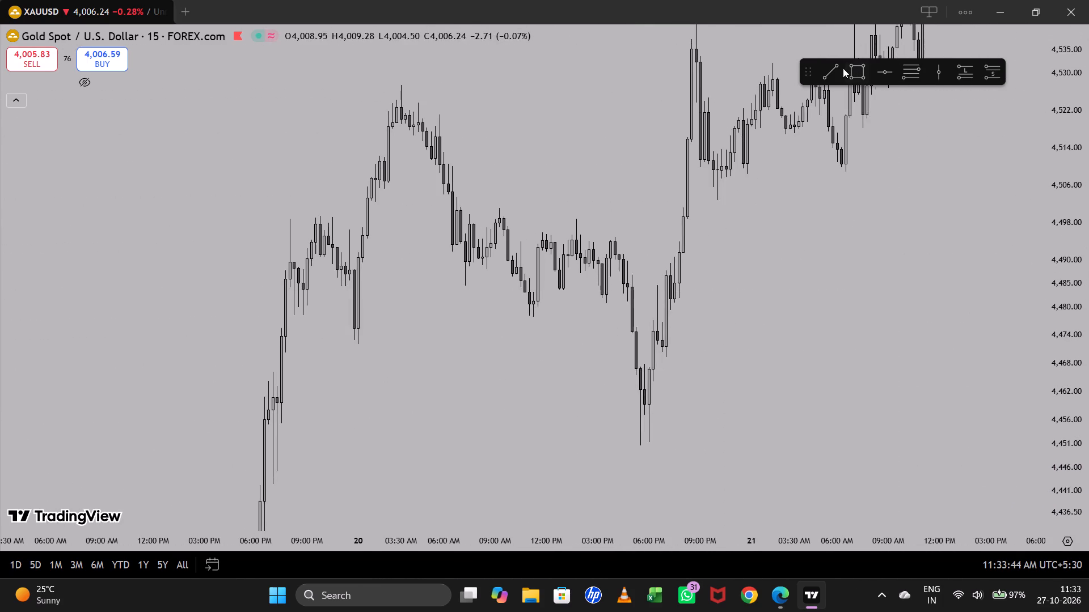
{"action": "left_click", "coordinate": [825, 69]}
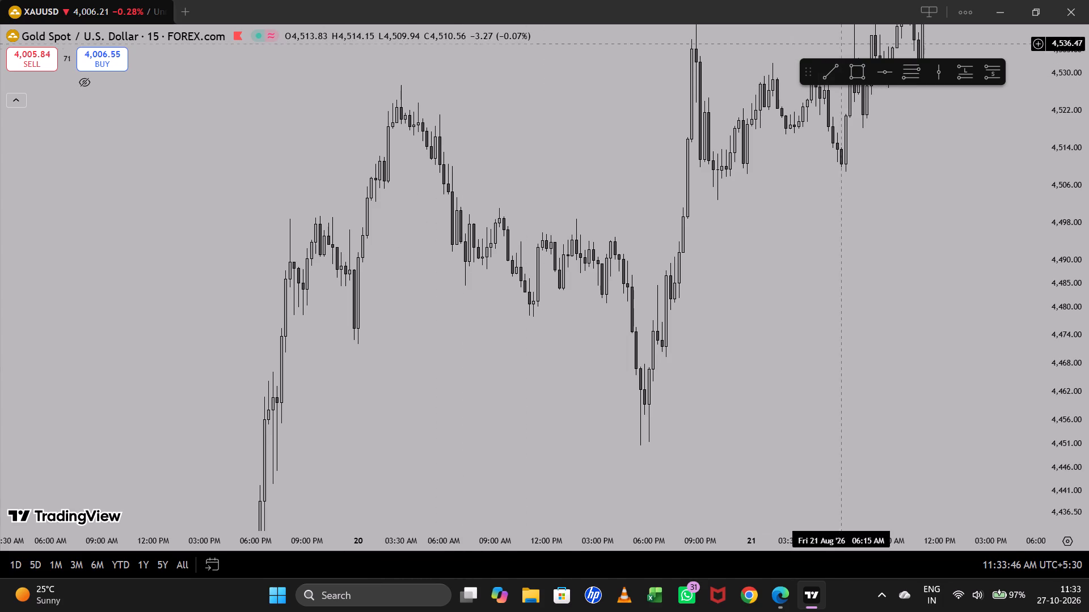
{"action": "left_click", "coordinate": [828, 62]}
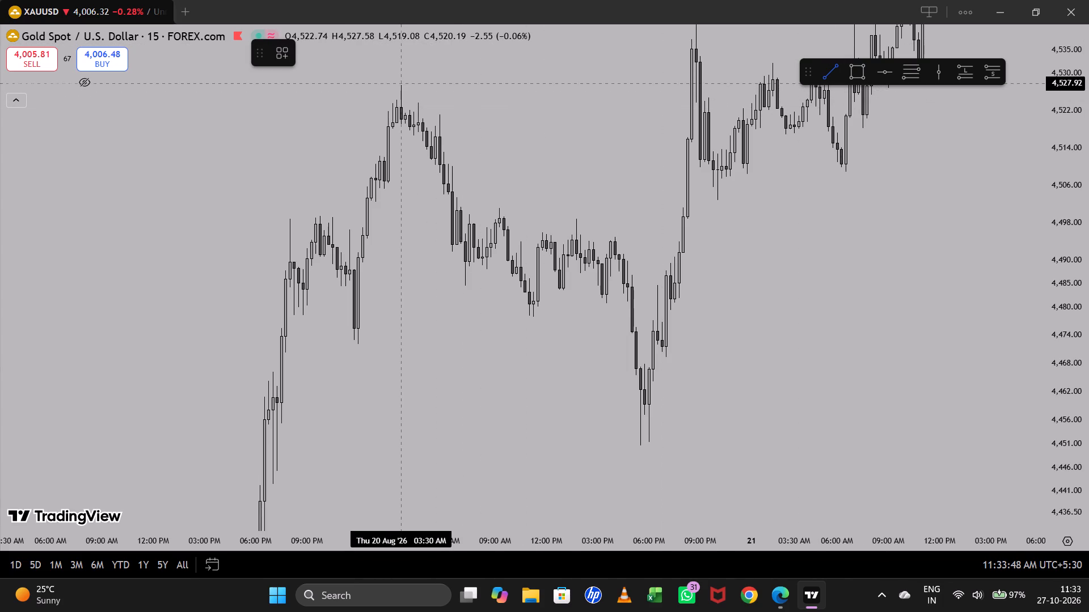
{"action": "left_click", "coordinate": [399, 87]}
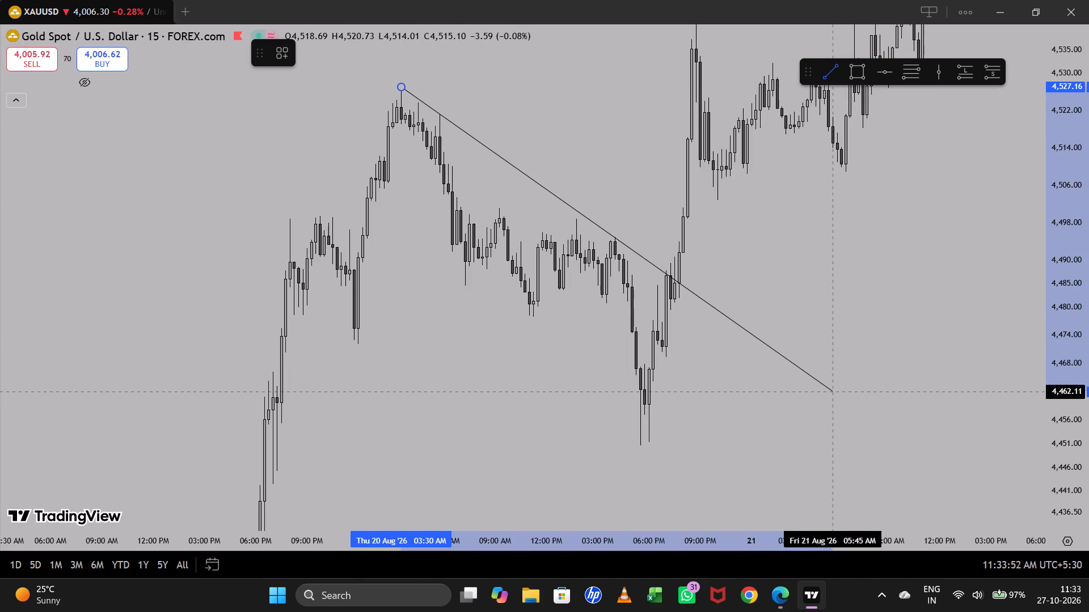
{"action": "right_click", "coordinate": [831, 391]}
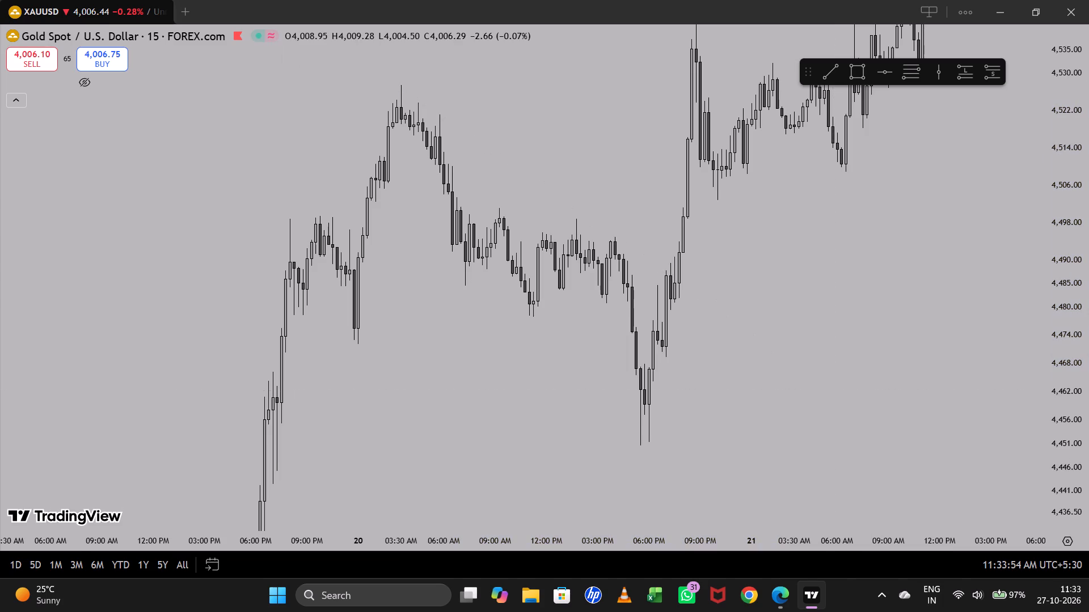
Examine the candles from 20 to 25 August for the next trend line setup.
{"action": "left_click_drag", "start_coordinate": [1078, 288], "coordinate": [1043, 350]}
{"action": "left_click_drag", "start_coordinate": [891, 317], "coordinate": [709, 450]}
{"action": "left_click_drag", "start_coordinate": [873, 335], "coordinate": [768, 386]}
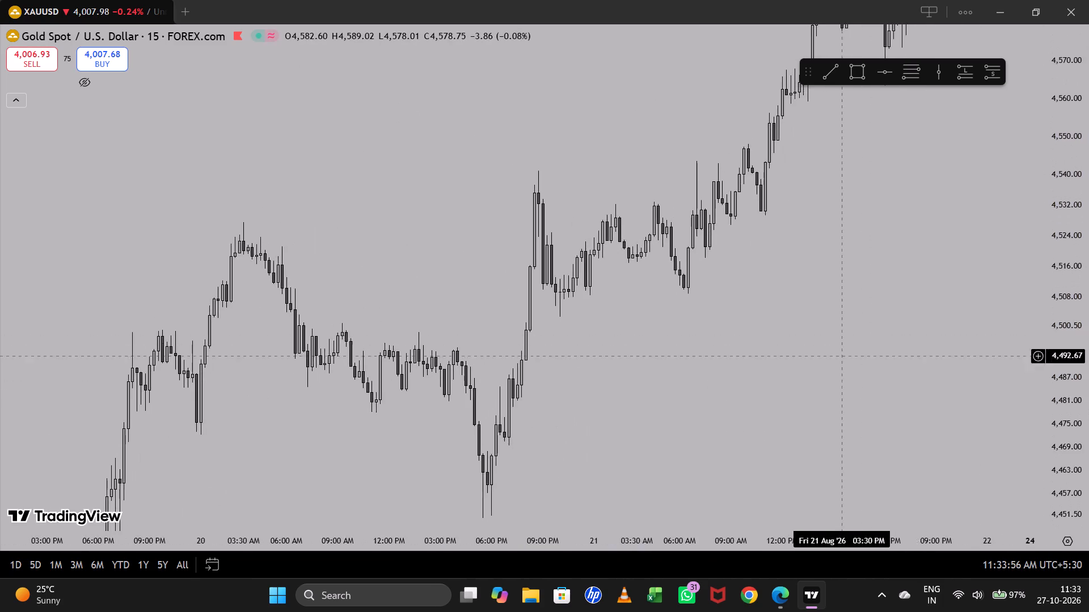
{"action": "left_click_drag", "start_coordinate": [768, 386], "coordinate": [723, 405]}
{"action": "left_click_drag", "start_coordinate": [842, 326], "coordinate": [733, 399]}
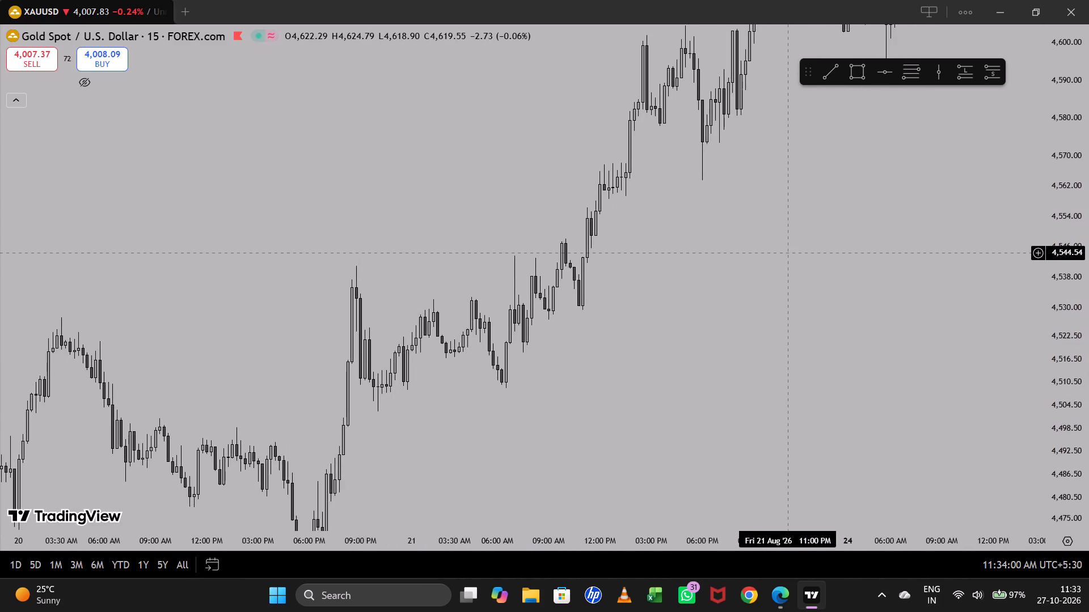
{"action": "left_click_drag", "start_coordinate": [788, 253], "coordinate": [726, 399]}
{"action": "left_click_drag", "start_coordinate": [837, 280], "coordinate": [723, 362]}
{"action": "left_click_drag", "start_coordinate": [837, 318], "coordinate": [739, 360]}
{"action": "left_click_drag", "start_coordinate": [801, 334], "coordinate": [662, 427]}
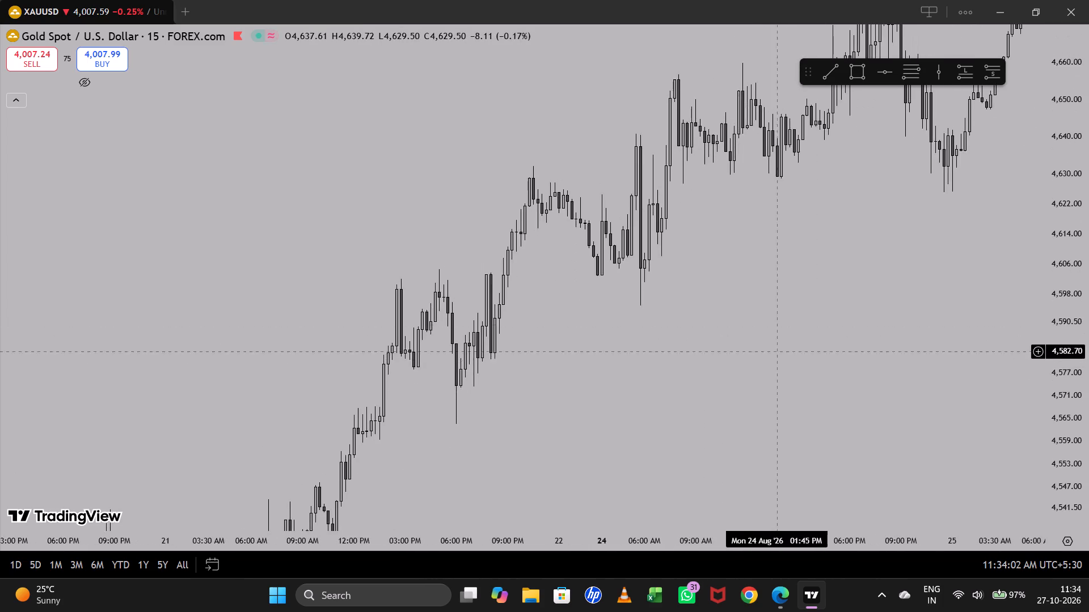
{"action": "left_click_drag", "start_coordinate": [662, 427], "coordinate": [627, 463]}
{"action": "left_click_drag", "start_coordinate": [753, 405], "coordinate": [690, 430]}
{"action": "left_click_drag", "start_coordinate": [830, 373], "coordinate": [755, 427]}
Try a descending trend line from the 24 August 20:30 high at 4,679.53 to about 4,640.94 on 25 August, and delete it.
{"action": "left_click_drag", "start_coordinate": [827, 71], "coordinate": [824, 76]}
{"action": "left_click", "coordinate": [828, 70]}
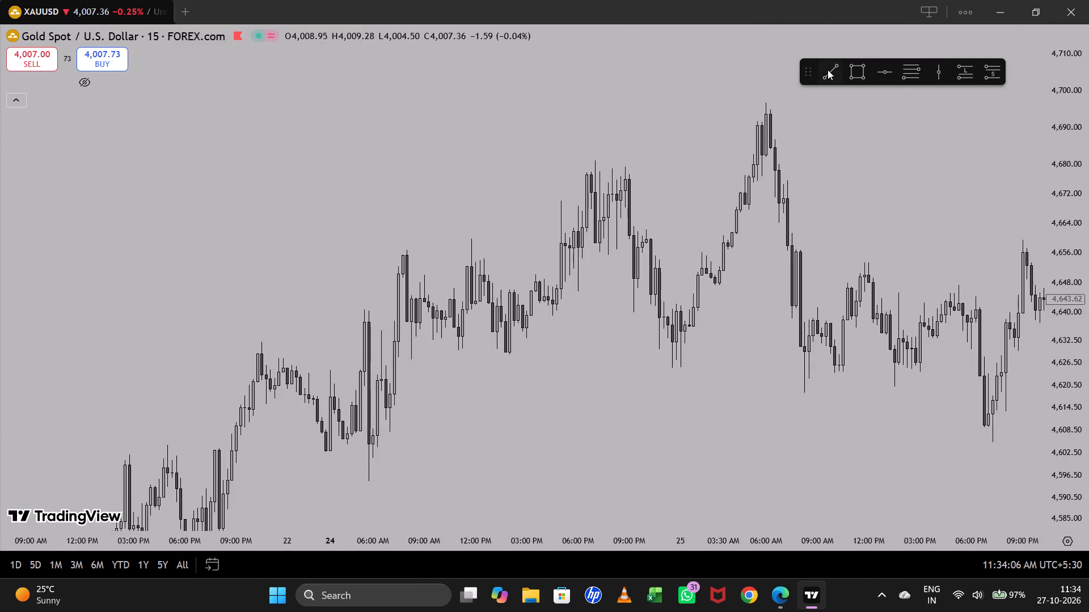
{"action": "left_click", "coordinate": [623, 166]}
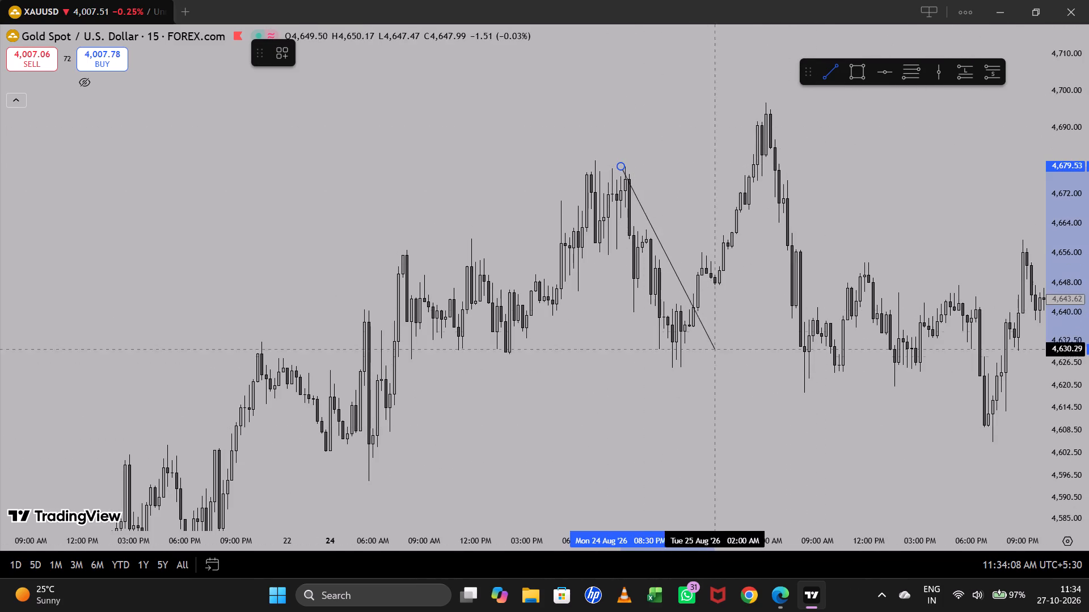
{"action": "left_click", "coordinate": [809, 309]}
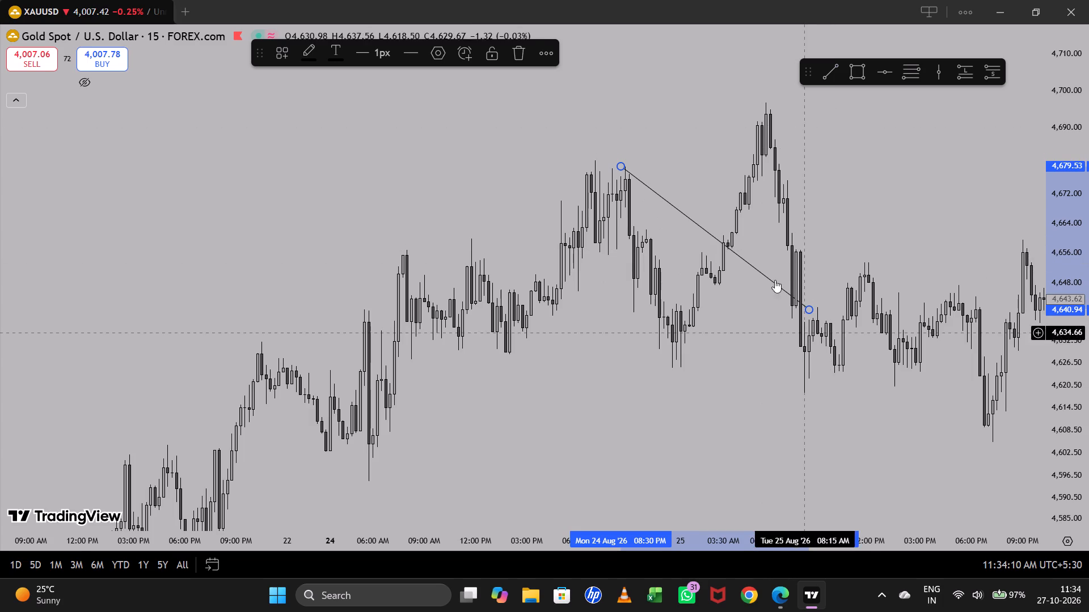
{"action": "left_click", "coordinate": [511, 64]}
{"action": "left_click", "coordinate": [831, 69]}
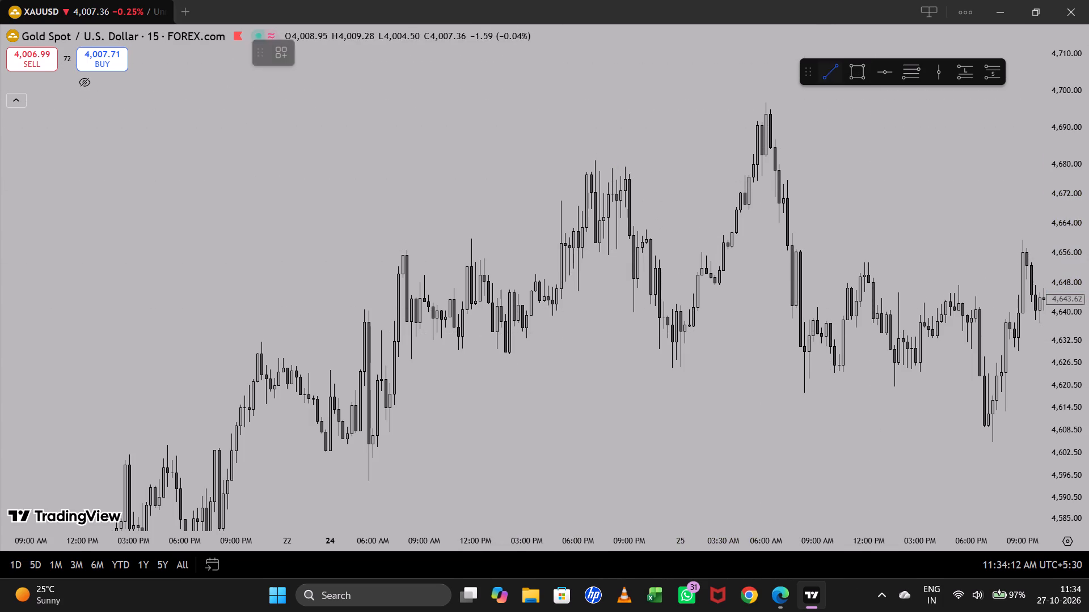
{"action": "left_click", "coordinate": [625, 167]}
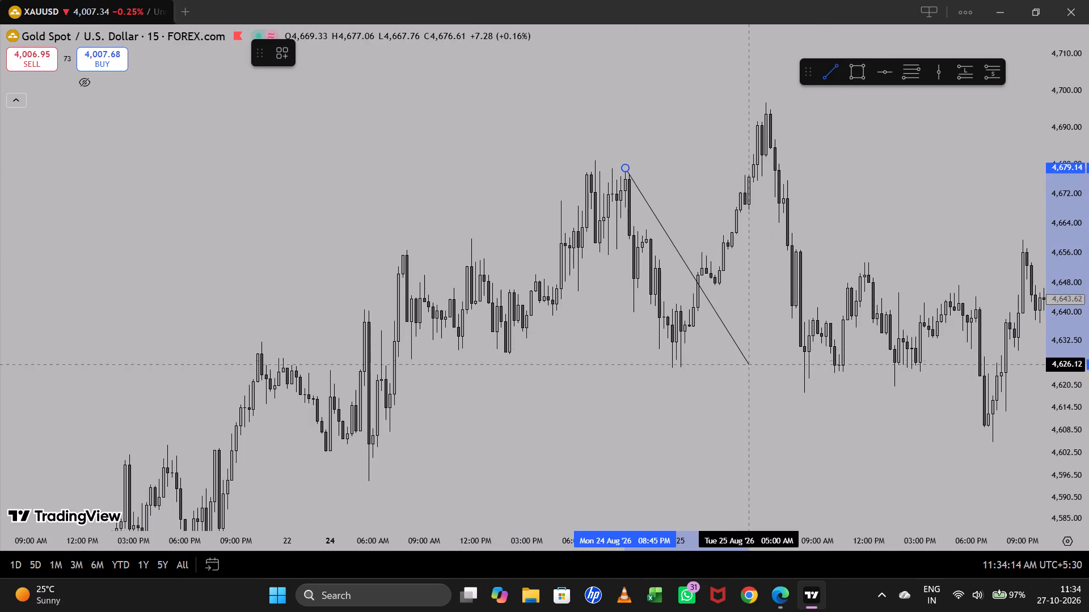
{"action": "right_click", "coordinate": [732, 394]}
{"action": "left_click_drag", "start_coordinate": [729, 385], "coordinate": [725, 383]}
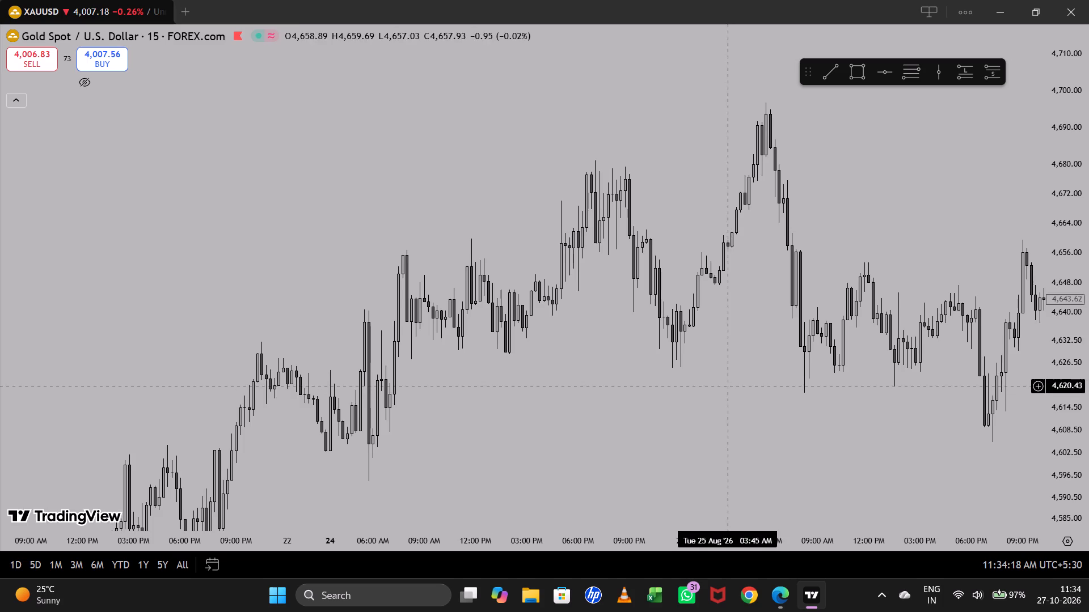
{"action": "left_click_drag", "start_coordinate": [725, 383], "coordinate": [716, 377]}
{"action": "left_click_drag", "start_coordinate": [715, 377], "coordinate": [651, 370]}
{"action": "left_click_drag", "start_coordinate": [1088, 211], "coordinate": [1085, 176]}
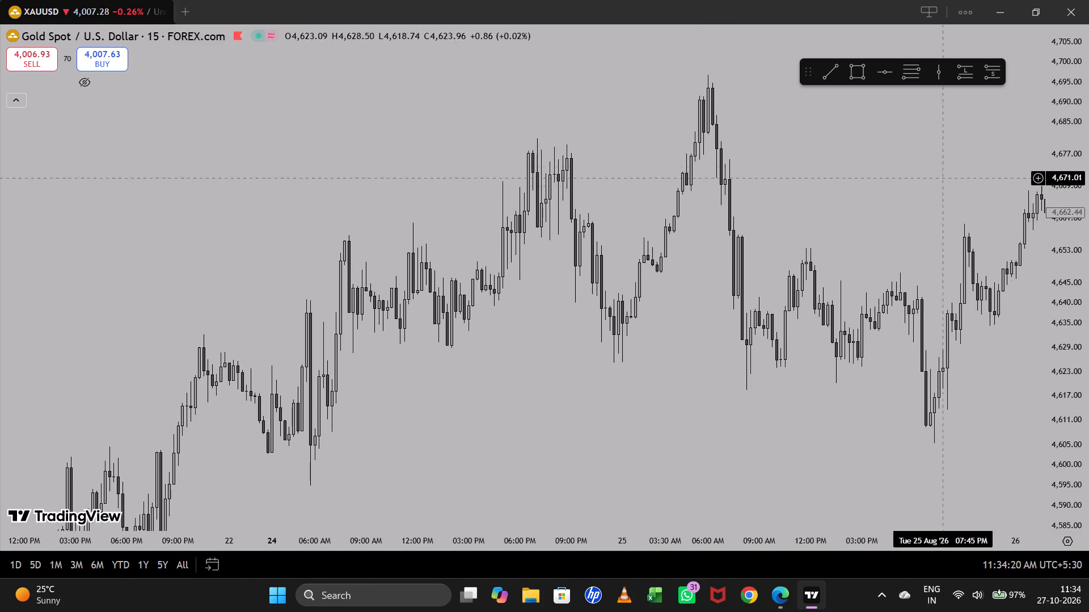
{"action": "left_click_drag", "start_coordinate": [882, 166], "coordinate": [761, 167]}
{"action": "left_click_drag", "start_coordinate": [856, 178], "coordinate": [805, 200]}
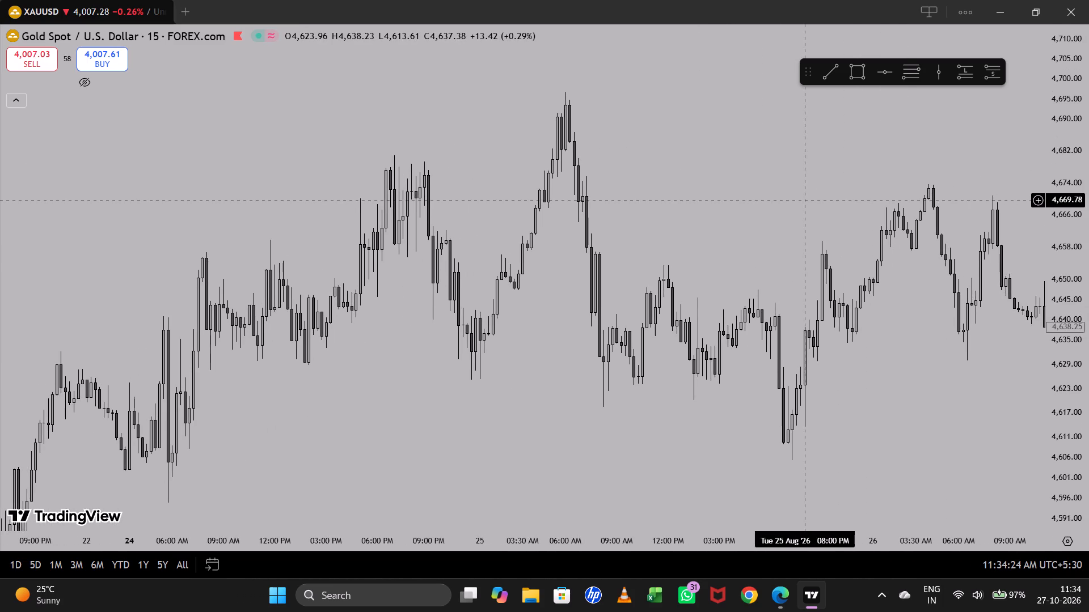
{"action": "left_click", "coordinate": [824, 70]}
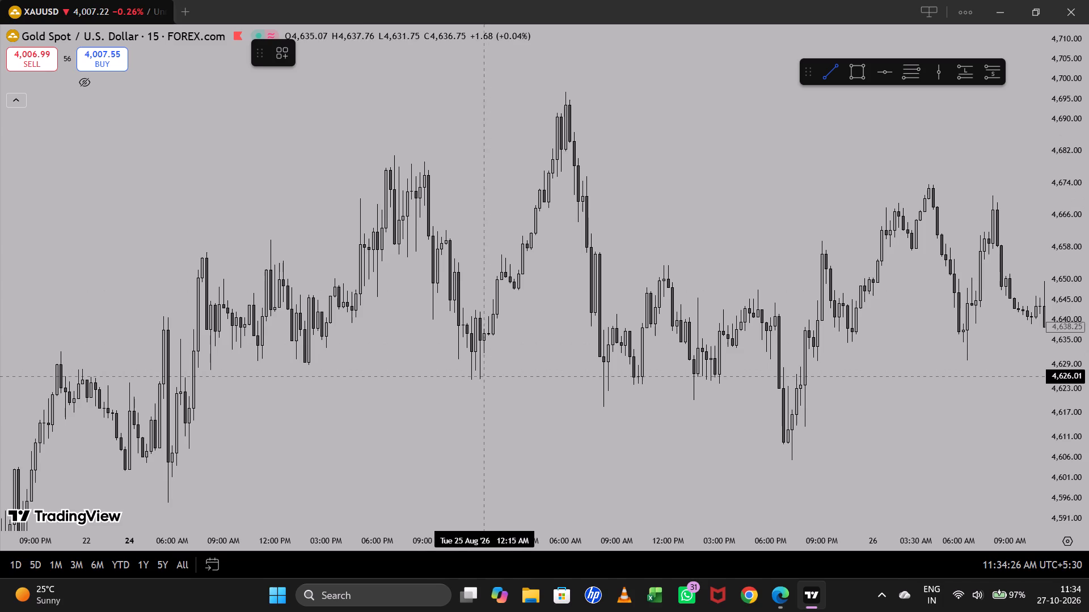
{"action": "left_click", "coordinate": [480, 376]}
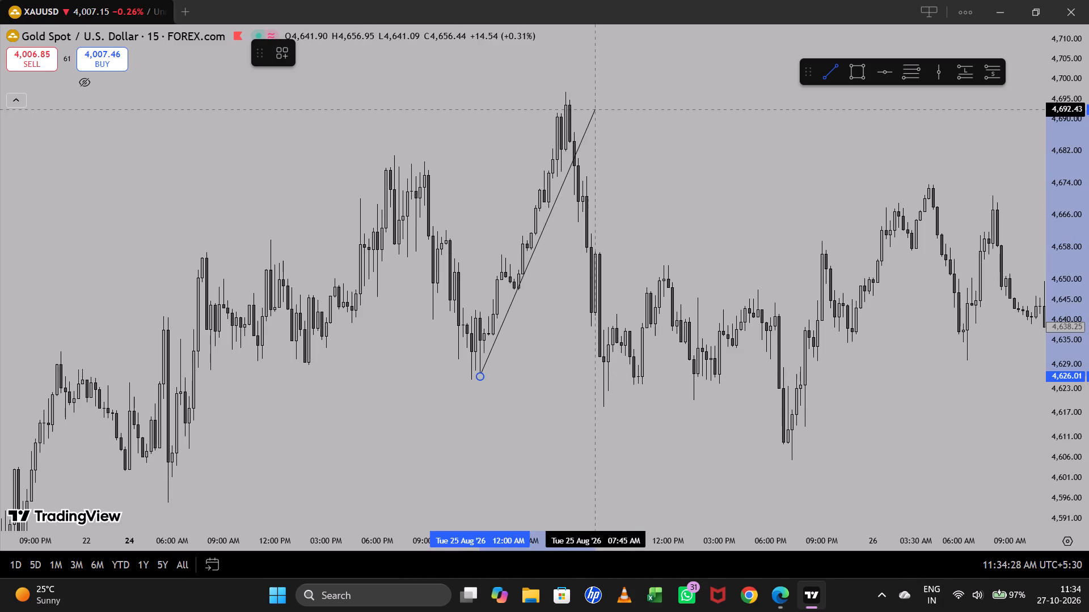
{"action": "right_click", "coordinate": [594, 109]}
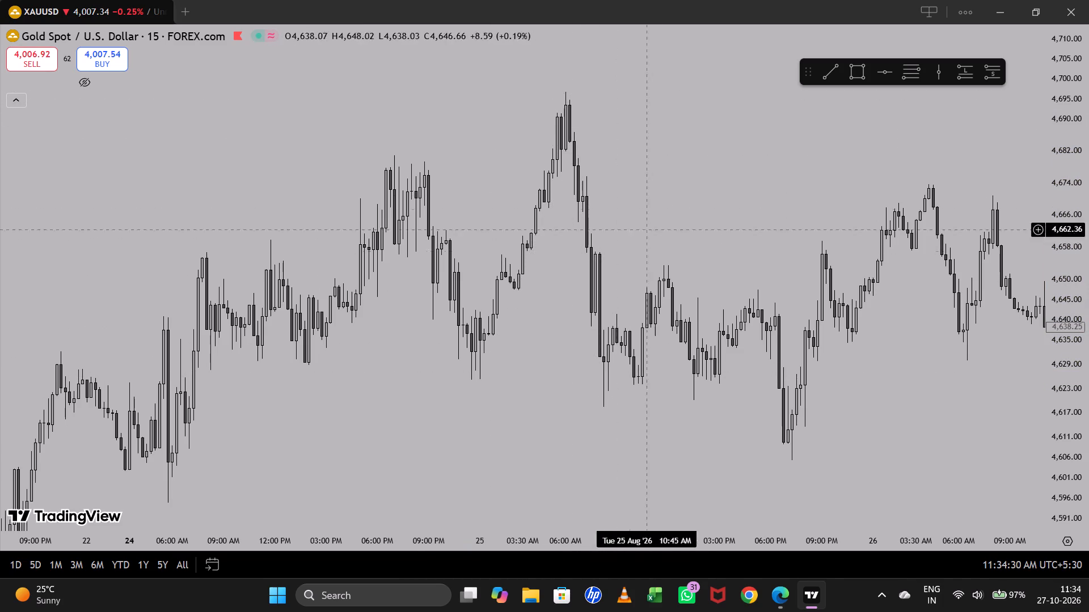
Draw a descending trend line from the 25 August 06:00 high at 4,696.51 to about 4,615.18 at 17:30 the same day.
{"action": "left_click_drag", "start_coordinate": [770, 252], "coordinate": [722, 248]}
{"action": "left_click", "coordinate": [822, 77]}
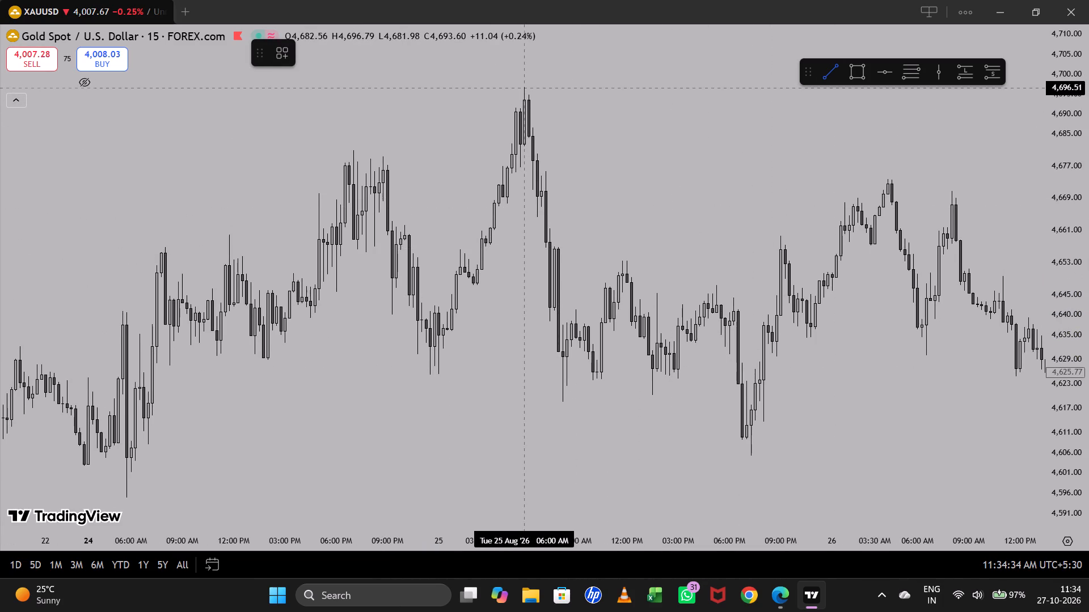
{"action": "left_click", "coordinate": [524, 88]}
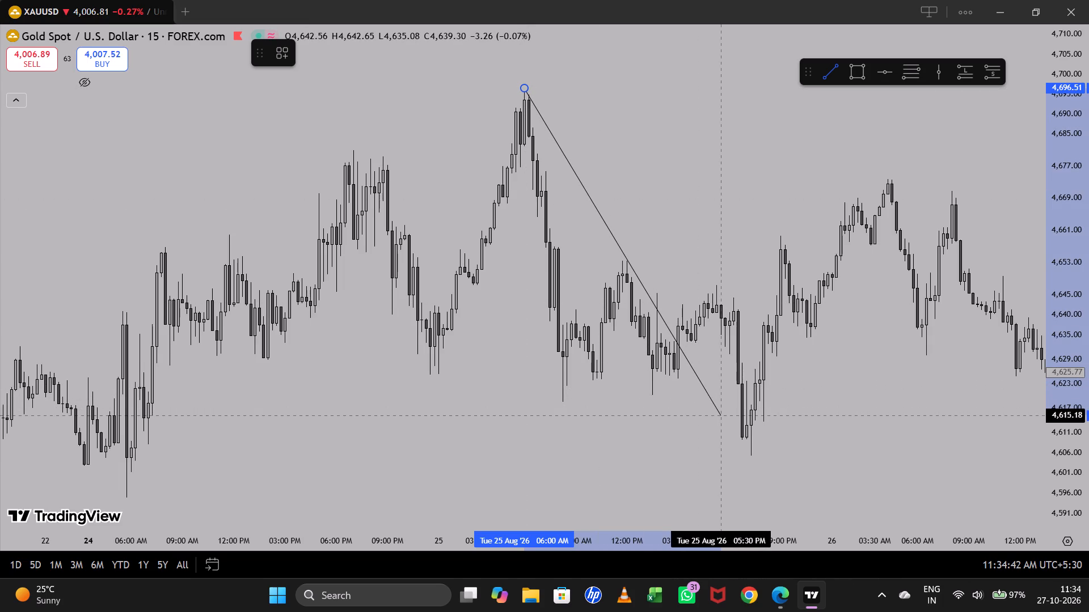
{"action": "left_click", "coordinate": [720, 415]}
{"action": "left_click", "coordinate": [825, 364]}
Mark the breakout zone with a thin rectangle at about 4,643.5, spanning roughly 13:45 on 25 August to 03:30 on 26 August.
{"action": "left_click_drag", "start_coordinate": [806, 365], "coordinate": [712, 326]}
{"action": "left_click_drag", "start_coordinate": [1087, 342], "coordinate": [1084, 297]}
{"action": "scroll", "coordinate": [874, 414], "scroll_direction": "up", "scroll_amount": 1}
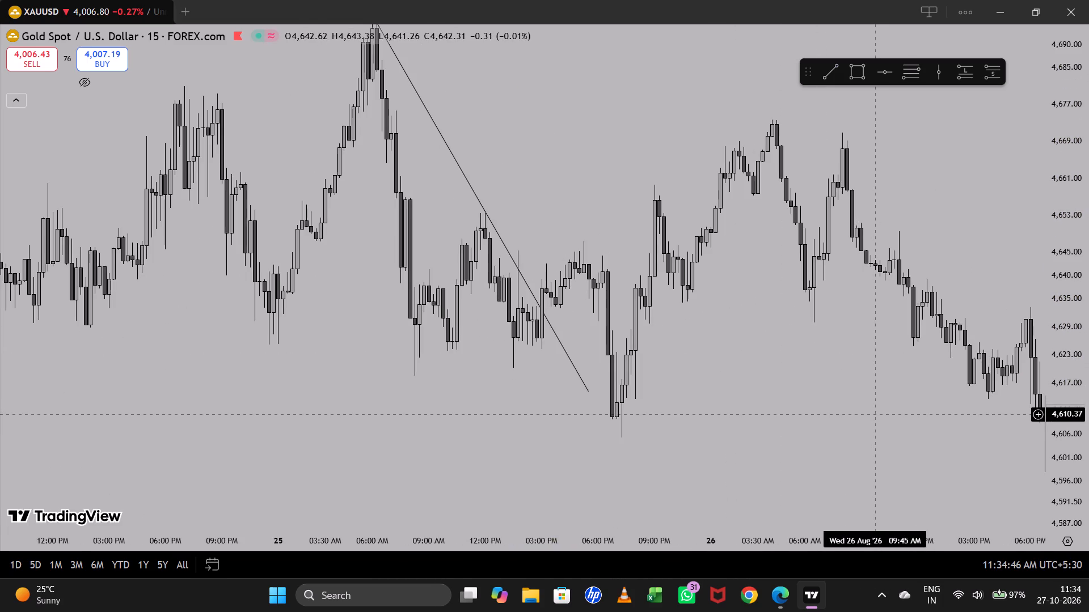
{"action": "left_click_drag", "start_coordinate": [839, 423], "coordinate": [830, 419]}
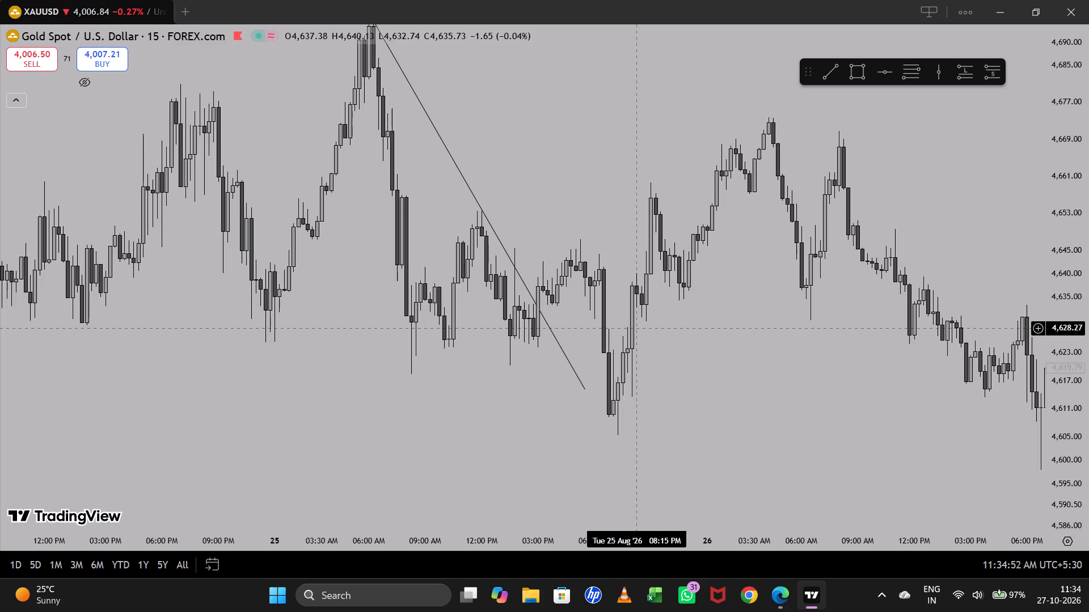
{"action": "left_click_drag", "start_coordinate": [1086, 292], "coordinate": [1086, 245]}
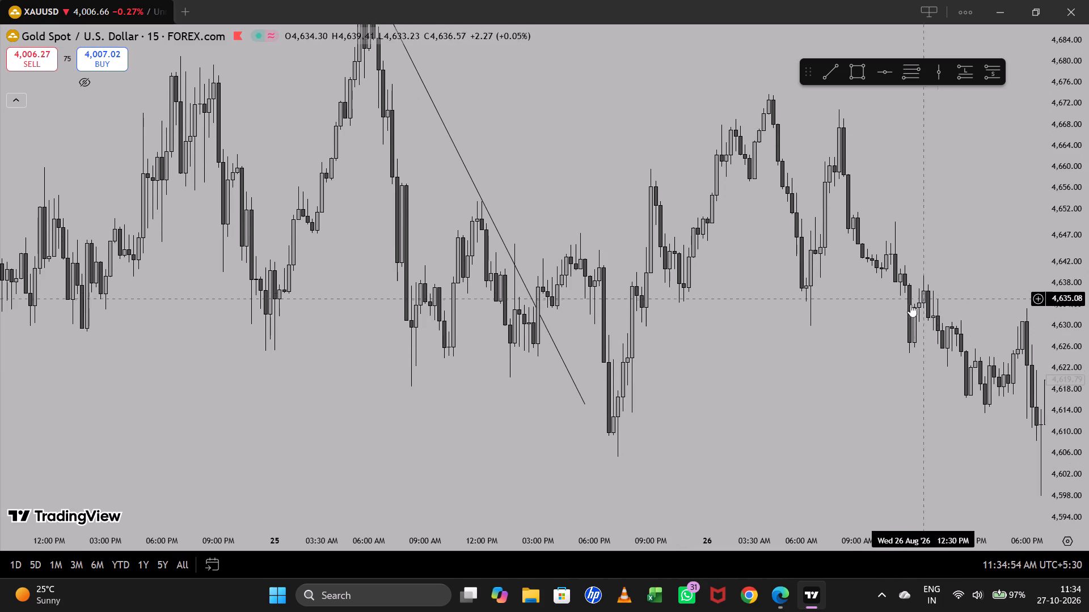
{"action": "scroll", "coordinate": [792, 364], "scroll_direction": "up", "scroll_amount": 1}
{"action": "scroll", "coordinate": [792, 364], "scroll_direction": "down", "scroll_amount": 1}
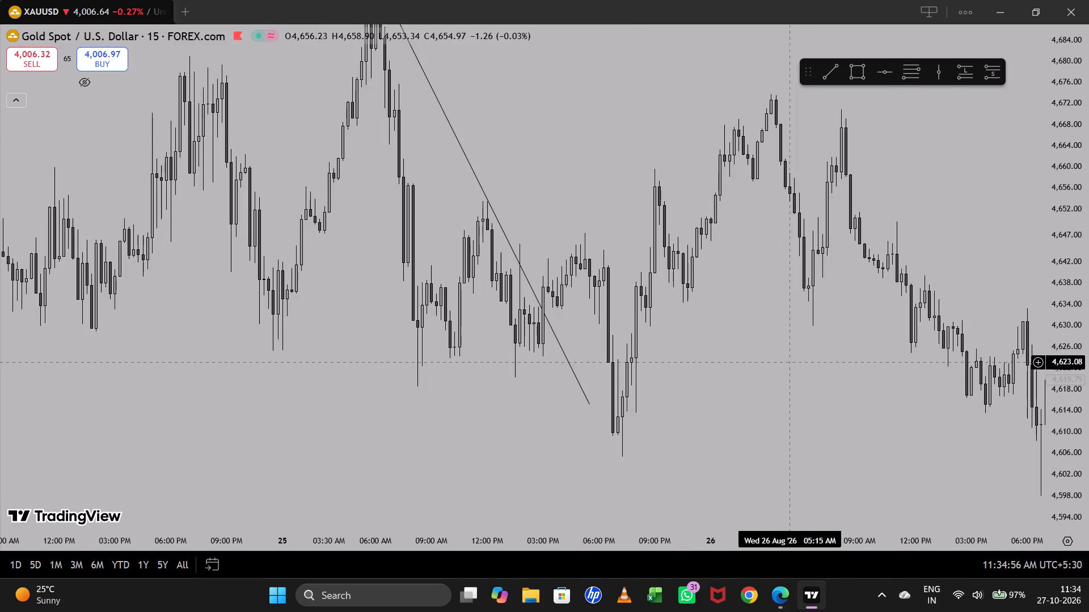
{"action": "left_click_drag", "start_coordinate": [731, 329], "coordinate": [749, 368]}
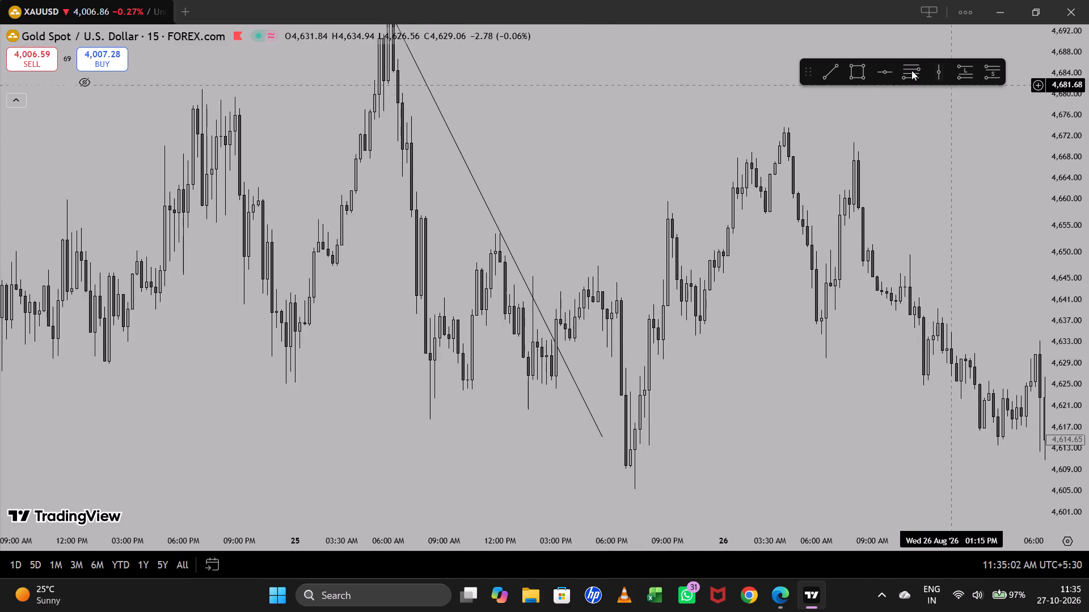
{"action": "left_click", "coordinate": [858, 78]}
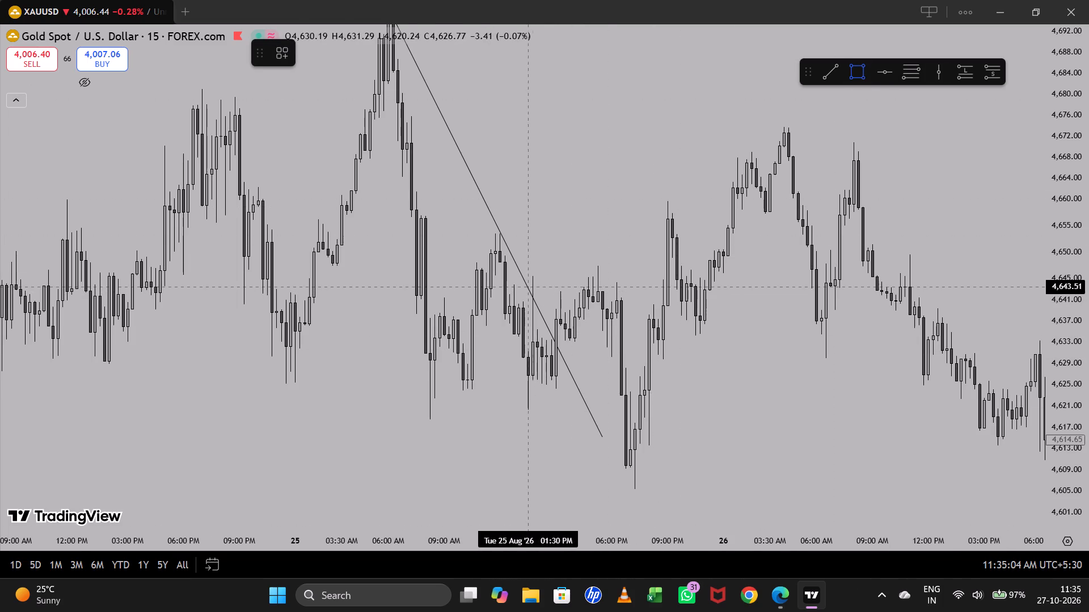
{"action": "left_click", "coordinate": [534, 287]}
{"action": "left_click", "coordinate": [771, 283]}
Place a long position at the 25 August 21:00 breakout candle with entry at 4,656.24.
{"action": "left_click_drag", "start_coordinate": [812, 322], "coordinate": [807, 331]}
{"action": "left_click_drag", "start_coordinate": [782, 356], "coordinate": [771, 380]}
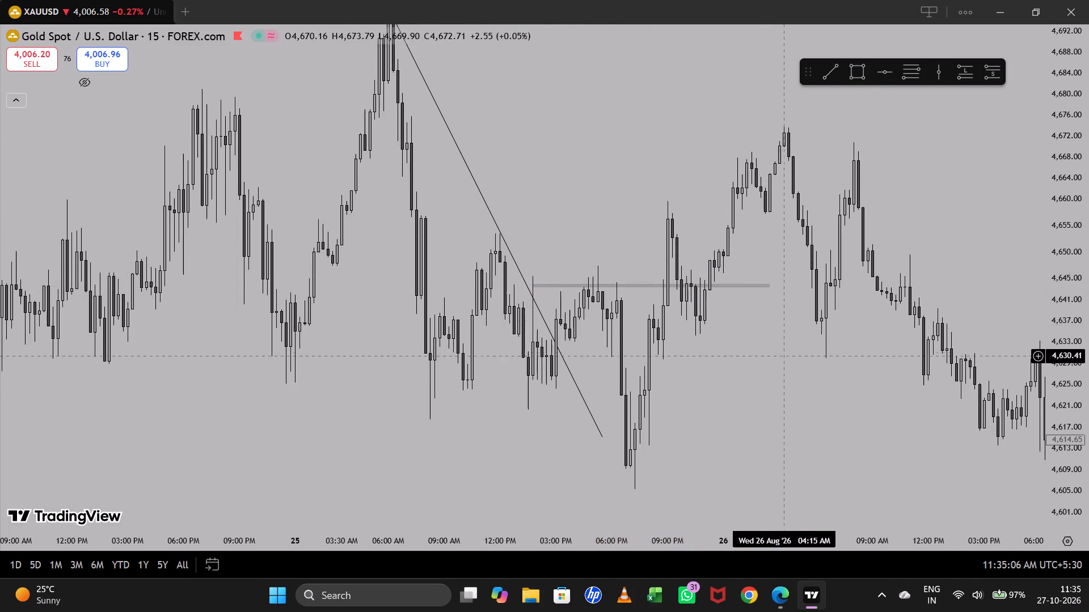
{"action": "left_click_drag", "start_coordinate": [771, 380], "coordinate": [771, 382]}
{"action": "left_click", "coordinate": [961, 76]}
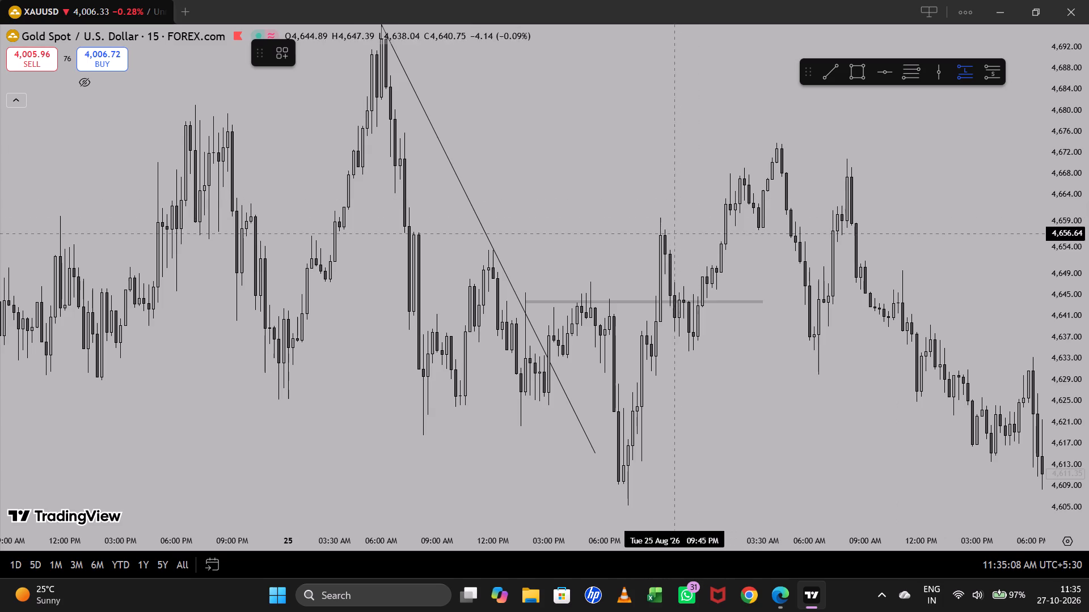
{"action": "left_click", "coordinate": [661, 236]}
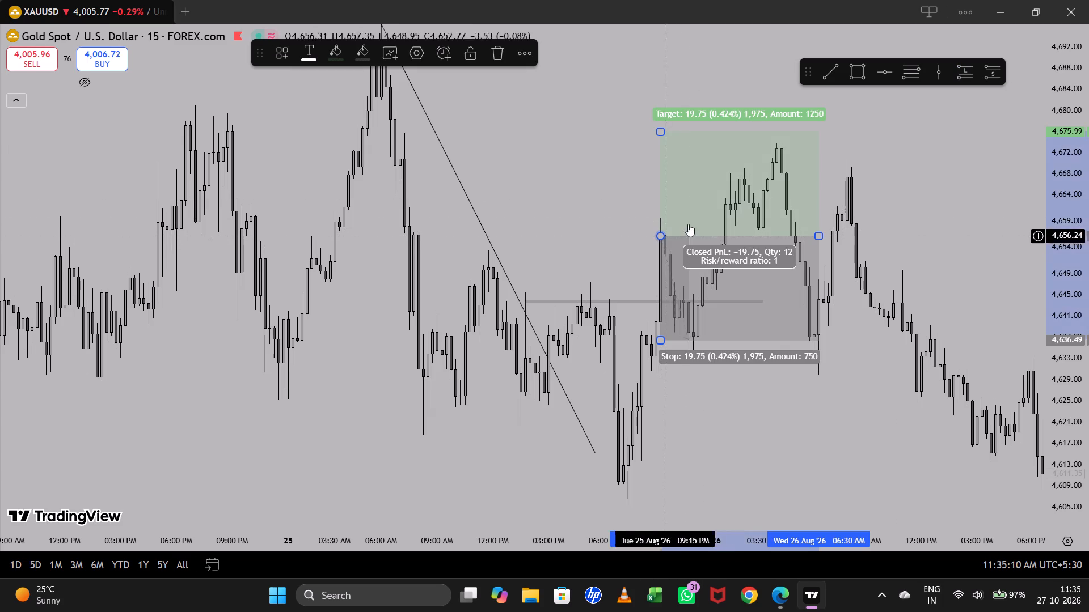
Tighten the stop of the 25 August 21:00 long position to 4,638.16.
{"action": "left_click_drag", "start_coordinate": [662, 341], "coordinate": [664, 326]}
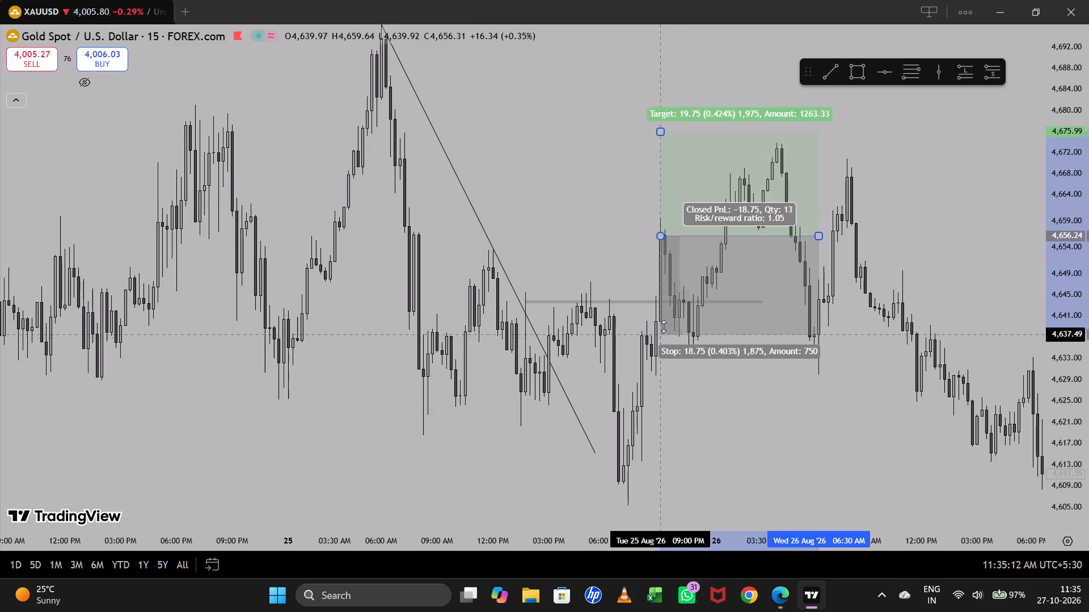
{"action": "left_click_drag", "start_coordinate": [664, 326], "coordinate": [664, 331]}
{"action": "left_click", "coordinate": [797, 409]}
{"action": "left_click_drag", "start_coordinate": [792, 404], "coordinate": [792, 405]}
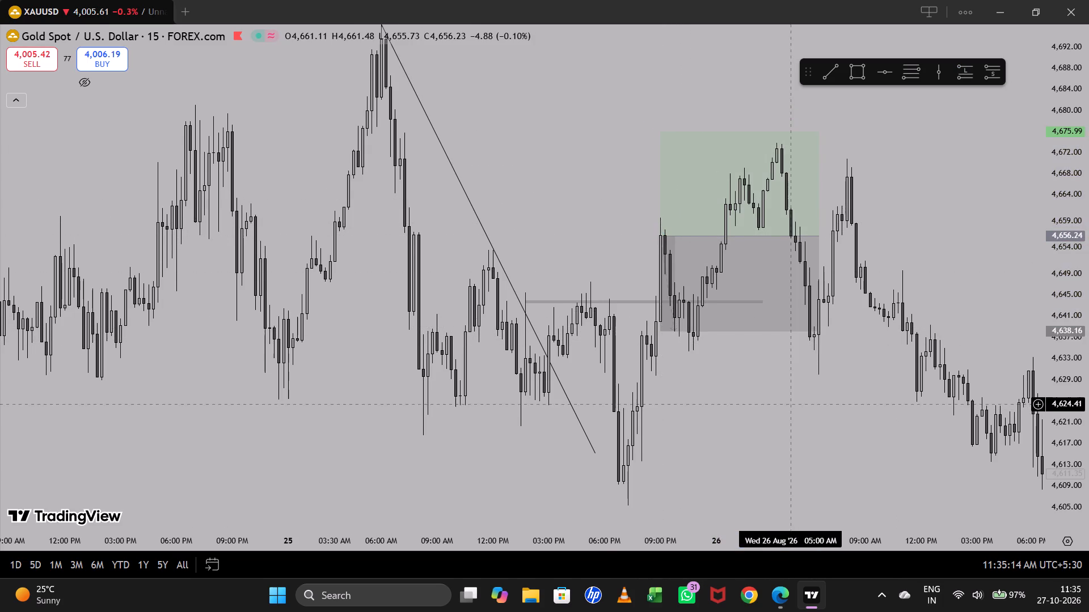
{"action": "left_click_drag", "start_coordinate": [792, 405], "coordinate": [776, 423]}
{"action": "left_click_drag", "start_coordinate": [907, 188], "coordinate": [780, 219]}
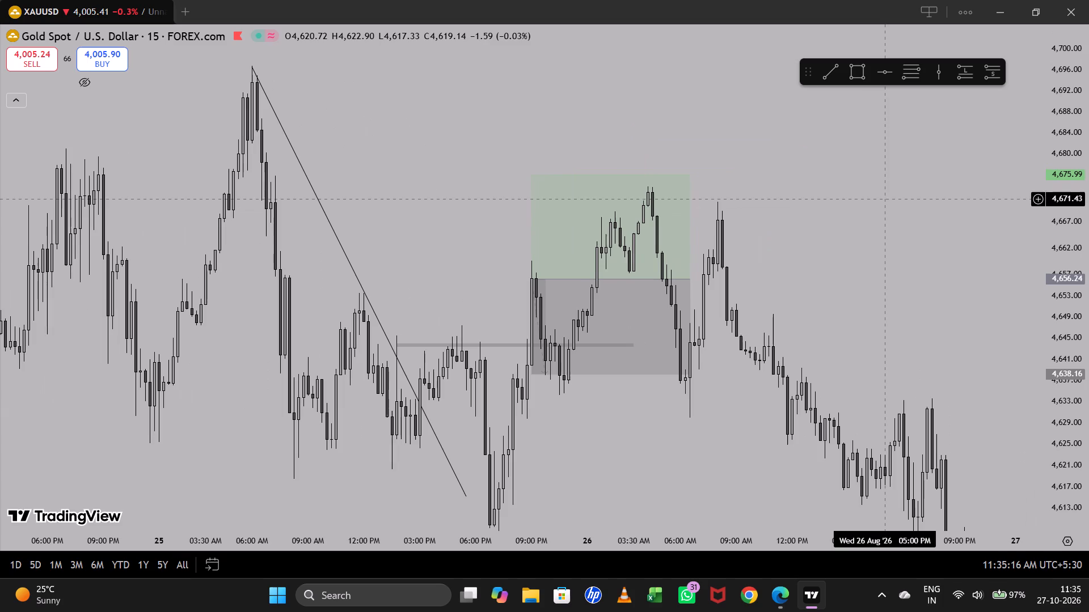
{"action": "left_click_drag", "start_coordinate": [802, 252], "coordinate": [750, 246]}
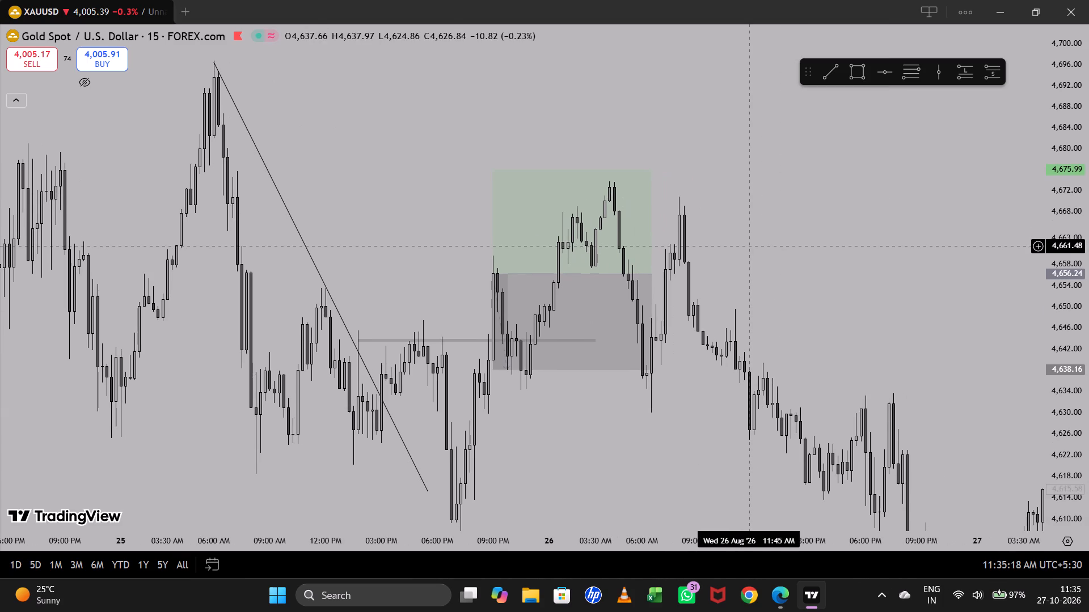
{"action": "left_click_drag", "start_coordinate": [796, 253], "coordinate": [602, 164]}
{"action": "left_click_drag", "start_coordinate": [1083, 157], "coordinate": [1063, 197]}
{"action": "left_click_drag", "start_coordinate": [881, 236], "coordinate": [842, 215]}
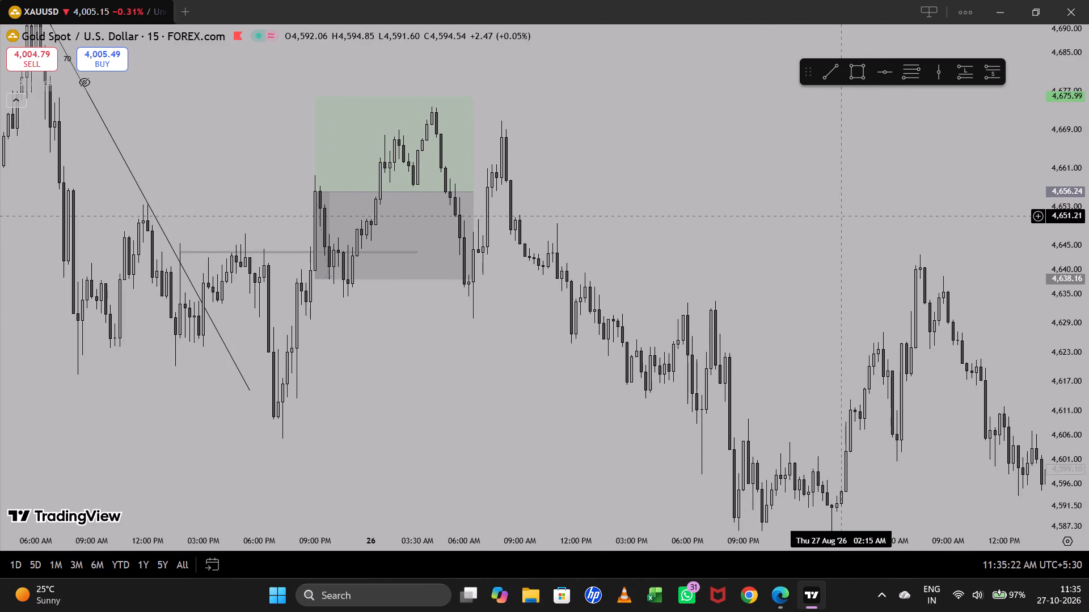
Switch to YouTube in Edge, start The Chainsmokers' Closer lyric video from the suggestions, and return to TradingView.
{"action": "left_click", "coordinate": [792, 611]}
{"action": "scroll", "coordinate": [777, 380], "scroll_direction": "down", "scroll_amount": 2}
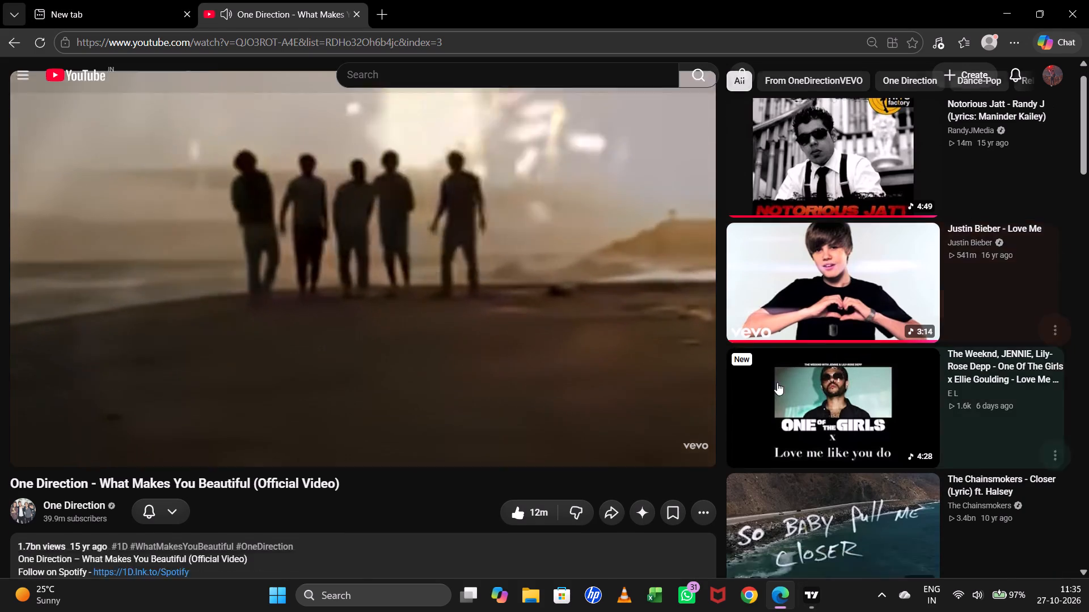
{"action": "scroll", "coordinate": [775, 384], "scroll_direction": "down", "scroll_amount": 2}
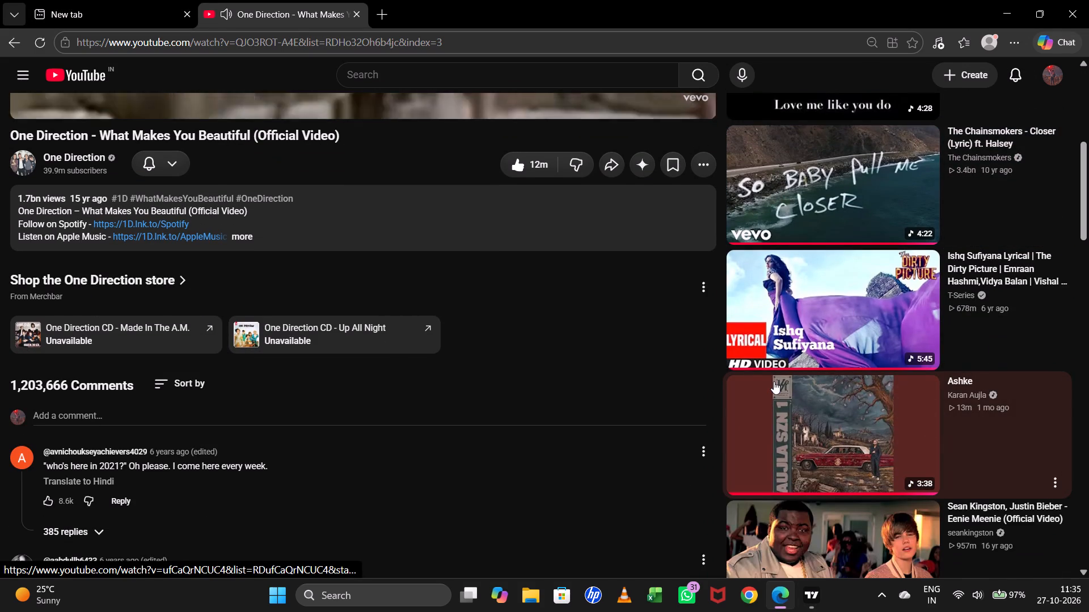
{"action": "left_click", "coordinate": [821, 208]}
{"action": "left_click", "coordinate": [813, 589]}
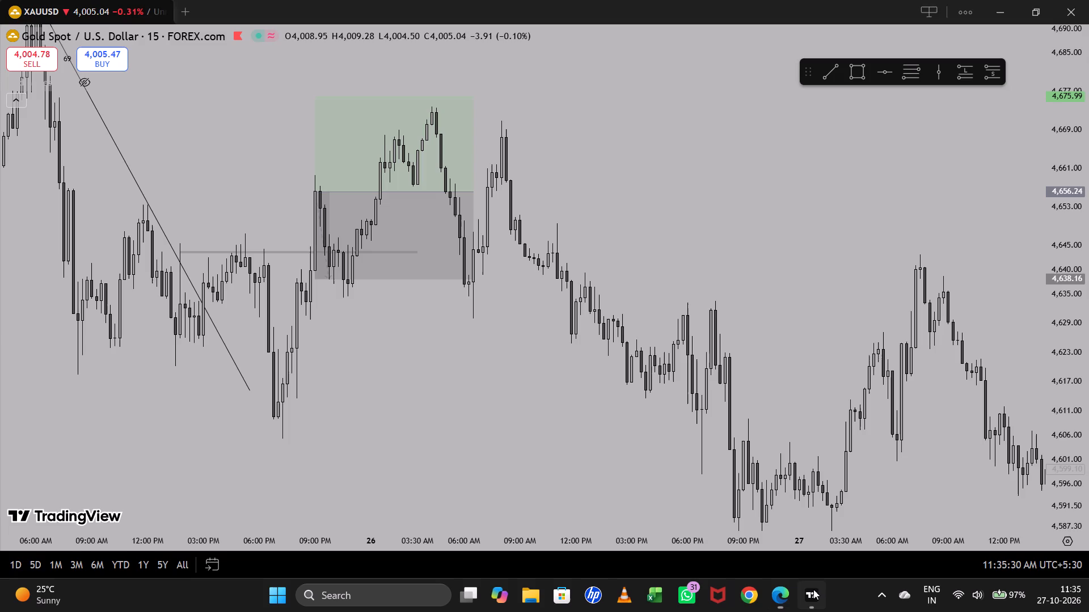
Draw a descending trend line from the 26 August 08:00 high at 4,670.52 to about 4,592.03 at 09:15 on 27 August.
{"action": "left_click_drag", "start_coordinate": [1074, 295], "coordinate": [1083, 274]}
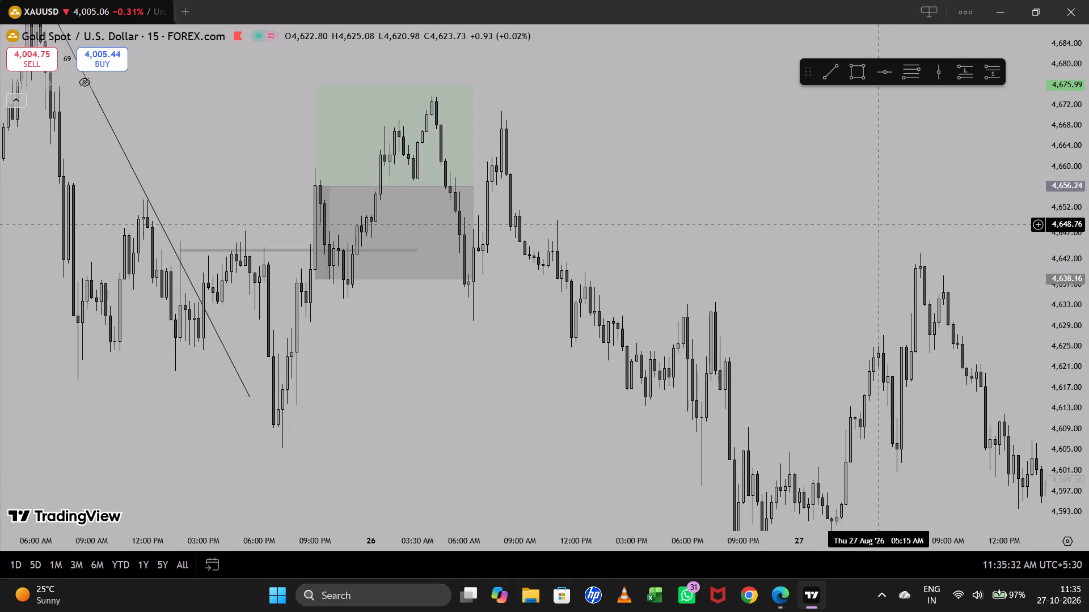
{"action": "left_click_drag", "start_coordinate": [875, 232], "coordinate": [733, 235]}
{"action": "left_click_drag", "start_coordinate": [787, 214], "coordinate": [752, 195]}
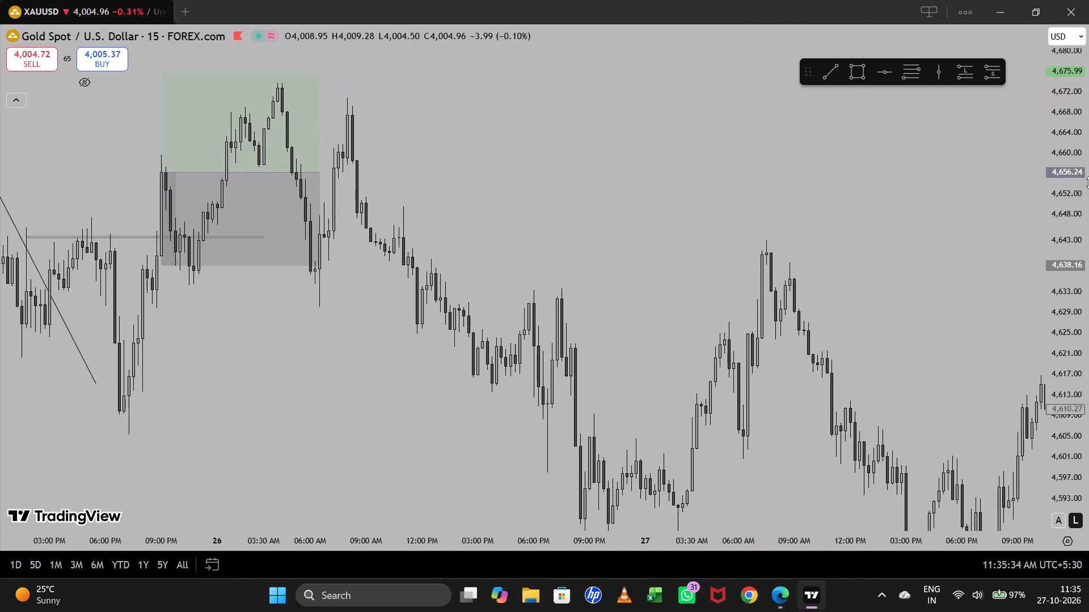
{"action": "left_click_drag", "start_coordinate": [1088, 185], "coordinate": [1069, 237]}
{"action": "scroll", "coordinate": [850, 290], "scroll_direction": "down", "scroll_amount": 2}
{"action": "left_click_drag", "start_coordinate": [912, 224], "coordinate": [773, 228]}
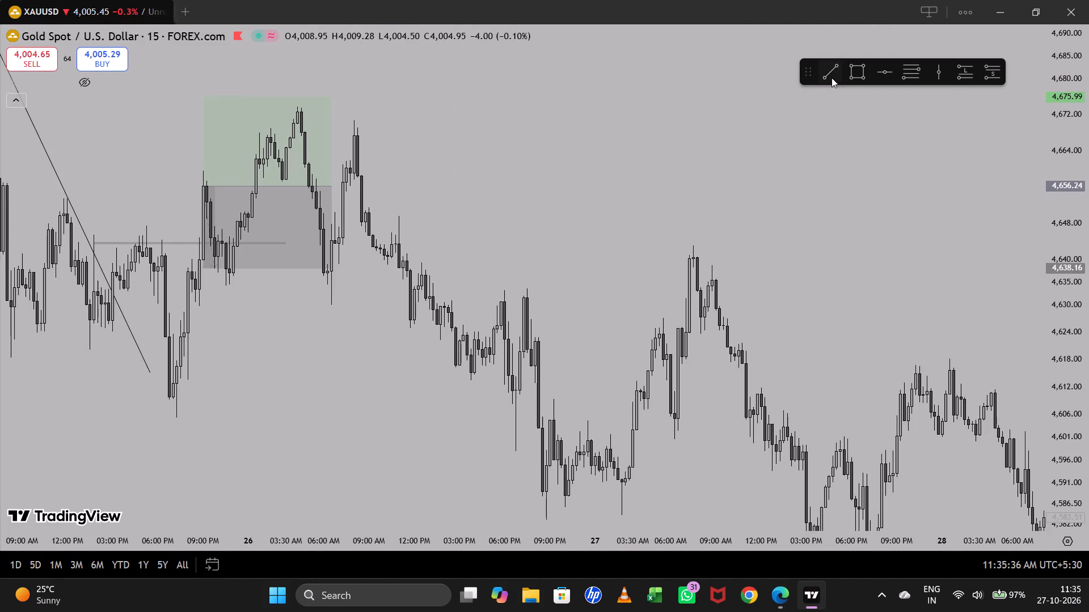
{"action": "left_click", "coordinate": [831, 78]}
{"action": "left_click", "coordinate": [354, 121]}
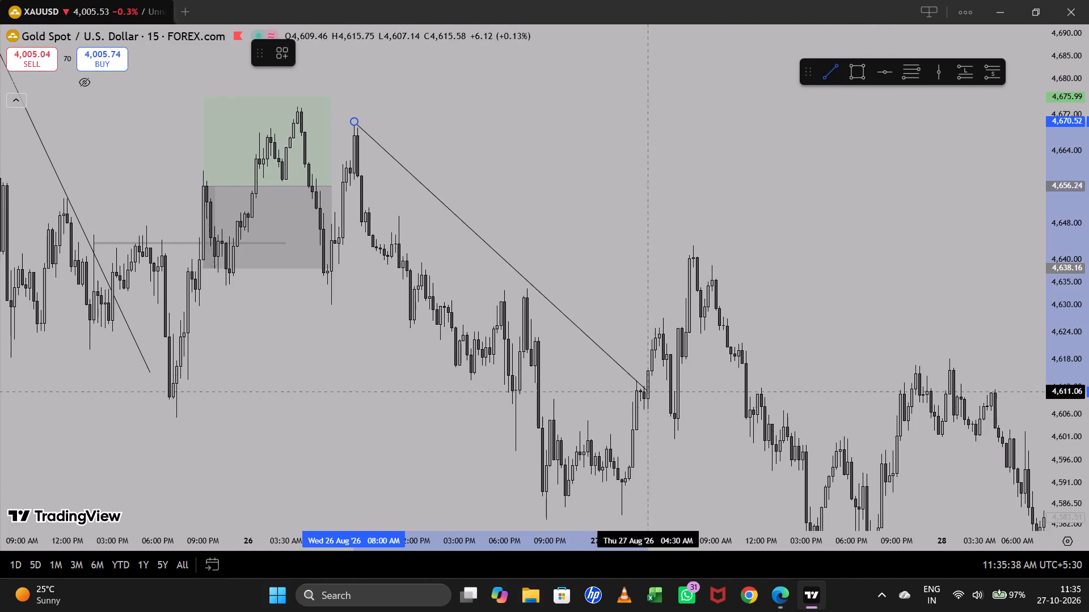
{"action": "left_click", "coordinate": [718, 478]}
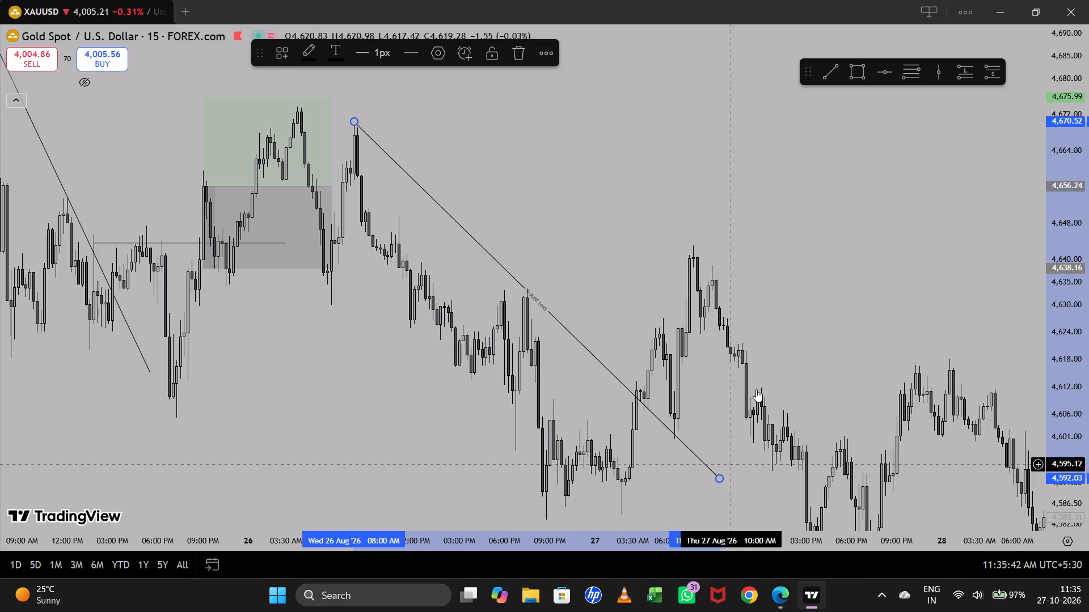
{"action": "left_click", "coordinate": [797, 333]}
Examine the price action around and after the new trend line, through the end of August, for a breakout level.
{"action": "left_click_drag", "start_coordinate": [843, 329], "coordinate": [741, 262]}
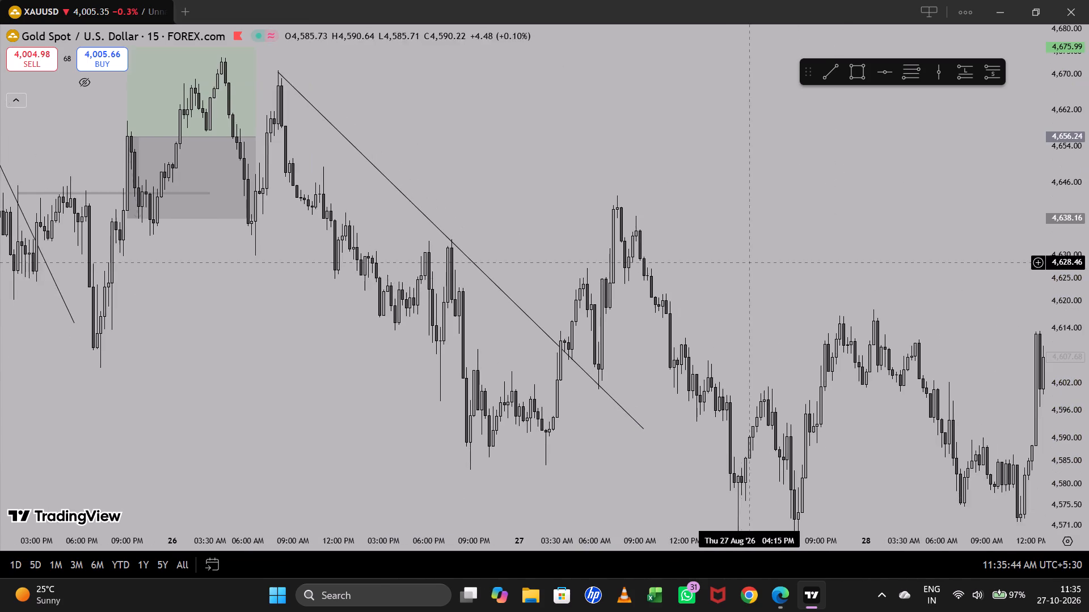
{"action": "scroll", "coordinate": [826, 279], "scroll_direction": "up", "scroll_amount": 2}
{"action": "left_click_drag", "start_coordinate": [719, 286], "coordinate": [736, 285]}
{"action": "left_click_drag", "start_coordinate": [1088, 263], "coordinate": [1082, 237]}
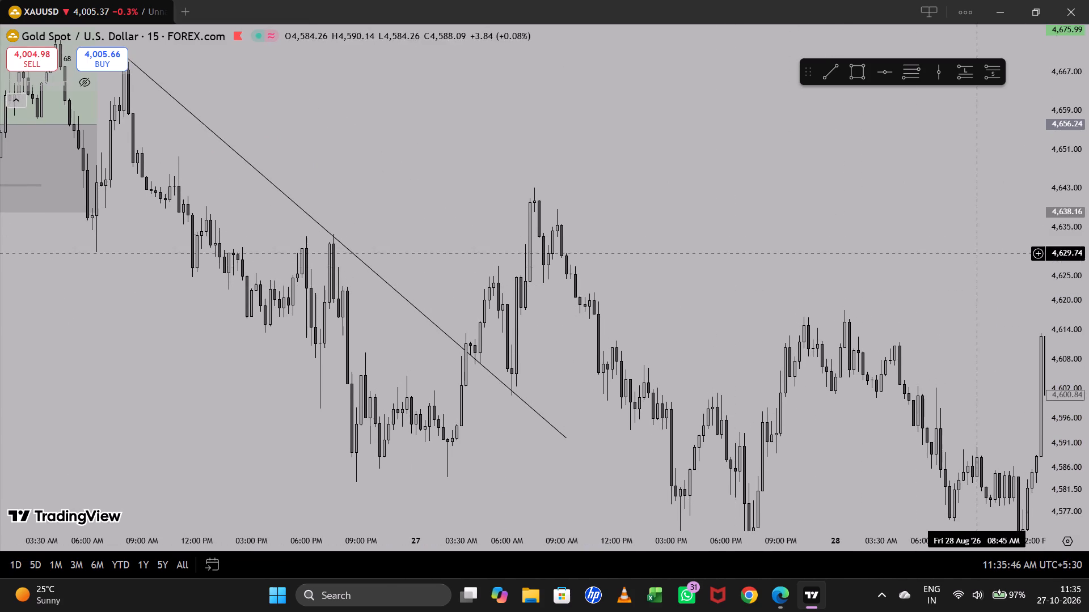
{"action": "scroll", "coordinate": [852, 277], "scroll_direction": "down", "scroll_amount": 10}
{"action": "left_click_drag", "start_coordinate": [1088, 163], "coordinate": [1038, 424]}
{"action": "left_click_drag", "start_coordinate": [946, 311], "coordinate": [455, 94]}
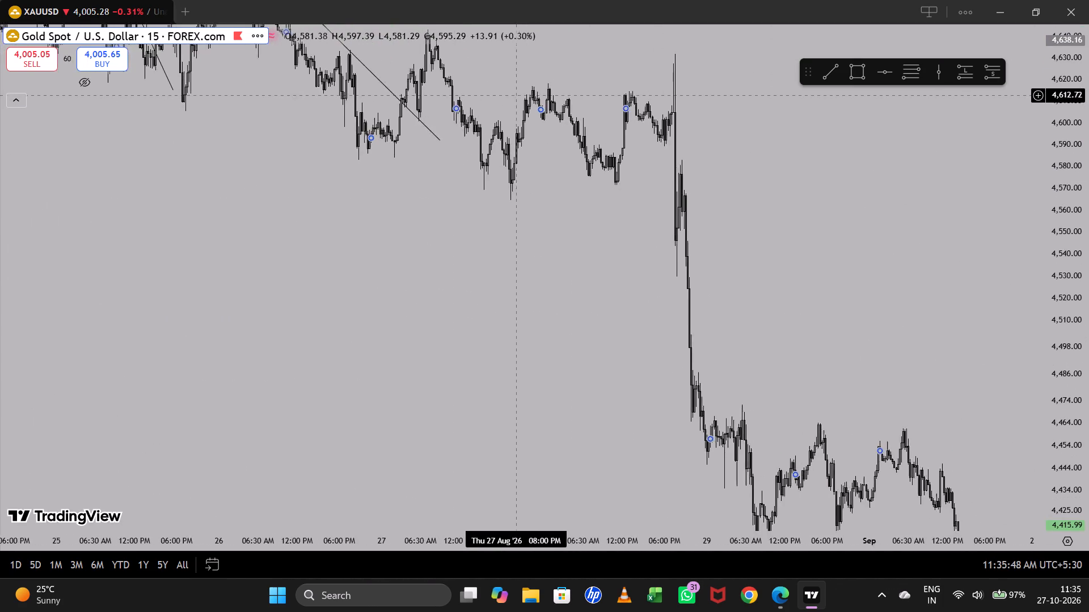
{"action": "left_click_drag", "start_coordinate": [455, 94], "coordinate": [853, 280]}
{"action": "left_click_drag", "start_coordinate": [1088, 279], "coordinate": [1048, 78]}
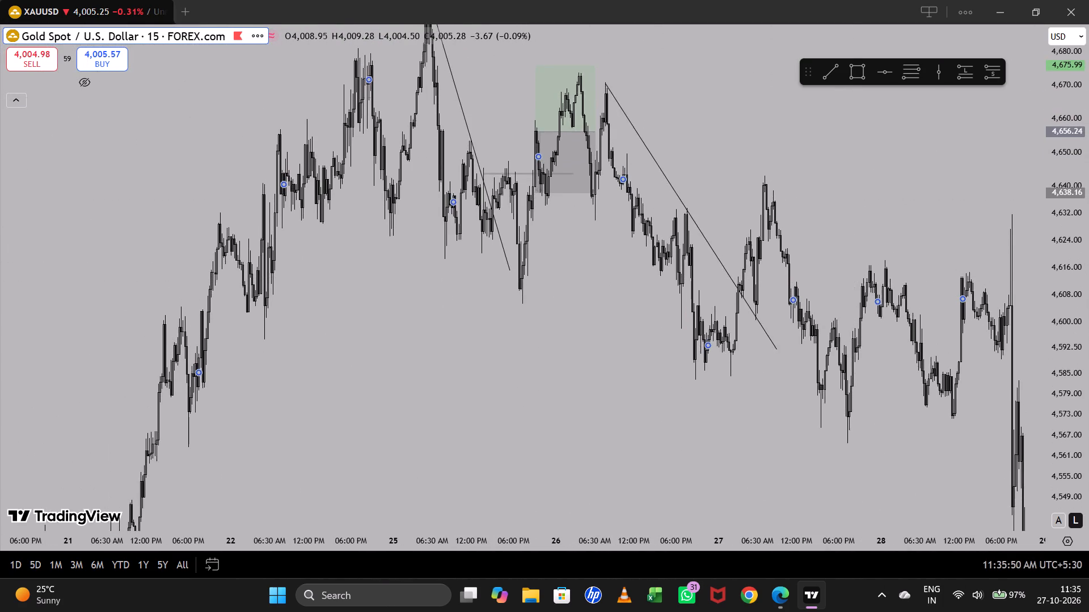
{"action": "scroll", "coordinate": [927, 222], "scroll_direction": "up", "scroll_amount": 9}
{"action": "left_click_drag", "start_coordinate": [1086, 293], "coordinate": [1068, 232]}
{"action": "left_click", "coordinate": [852, 256]}
{"action": "left_click_drag", "start_coordinate": [674, 256], "coordinate": [675, 254]}
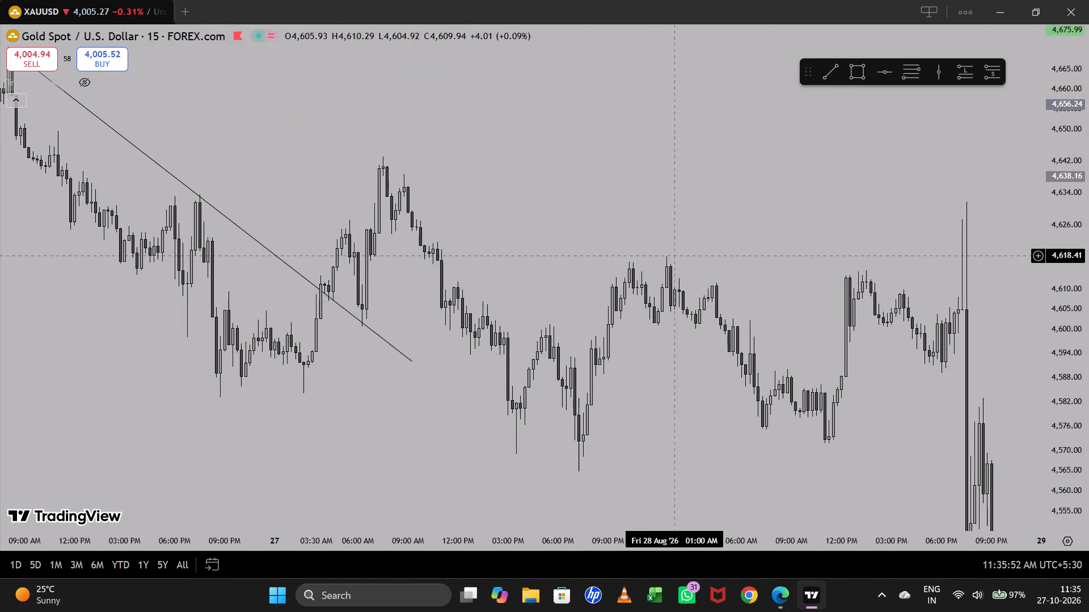
{"action": "left_click_drag", "start_coordinate": [675, 254], "coordinate": [741, 238]}
{"action": "left_click_drag", "start_coordinate": [1088, 252], "coordinate": [1069, 104]}
{"action": "left_click_drag", "start_coordinate": [643, 167], "coordinate": [704, 185]}
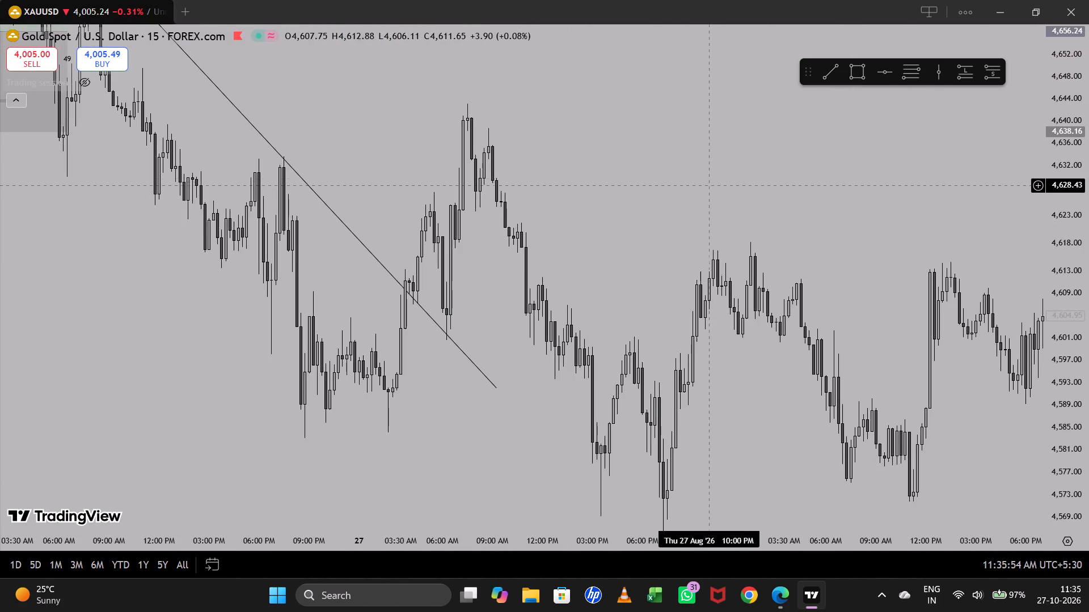
{"action": "left_click_drag", "start_coordinate": [1081, 176], "coordinate": [1071, 74]}
{"action": "left_click_drag", "start_coordinate": [698, 163], "coordinate": [698, 179]}
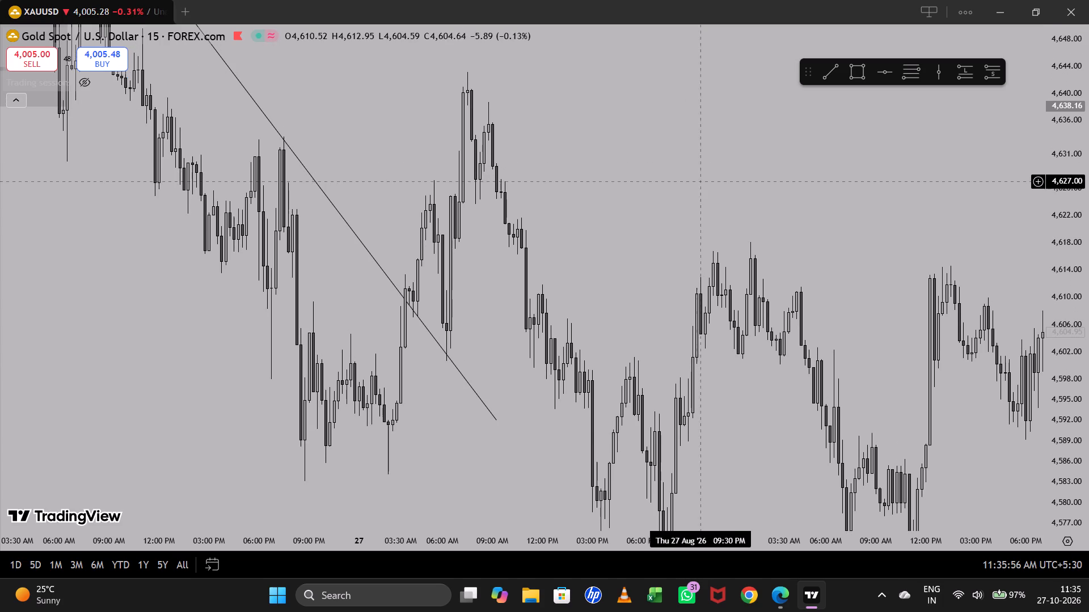
Switch to YouTube in Edge, skip the video ad, and return to TradingView.
{"action": "left_click", "coordinate": [771, 600]}
{"action": "left_click", "coordinate": [679, 445]}
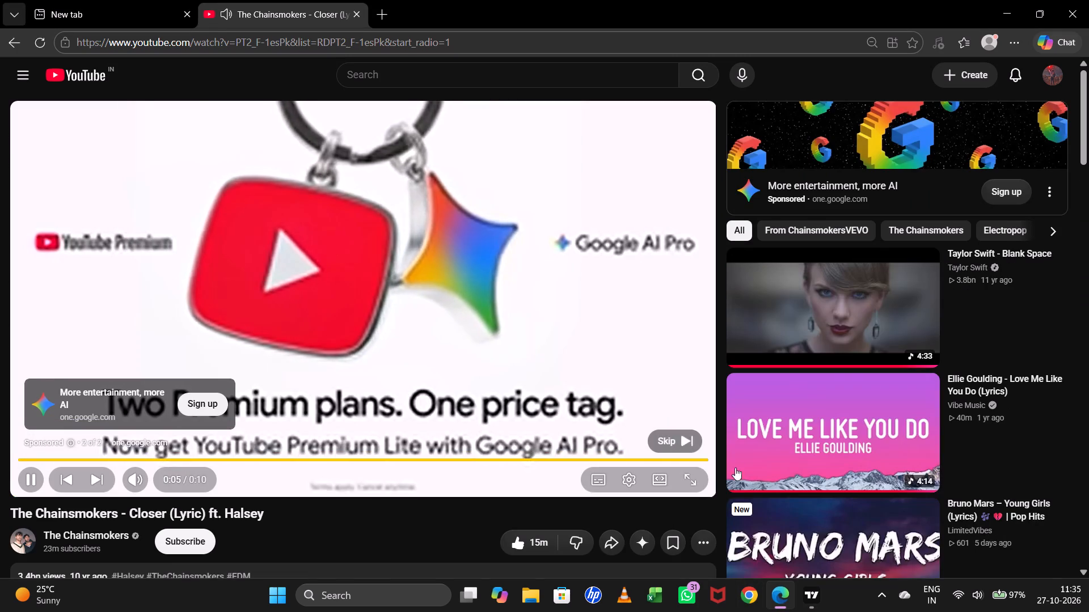
{"action": "left_click", "coordinate": [811, 602]}
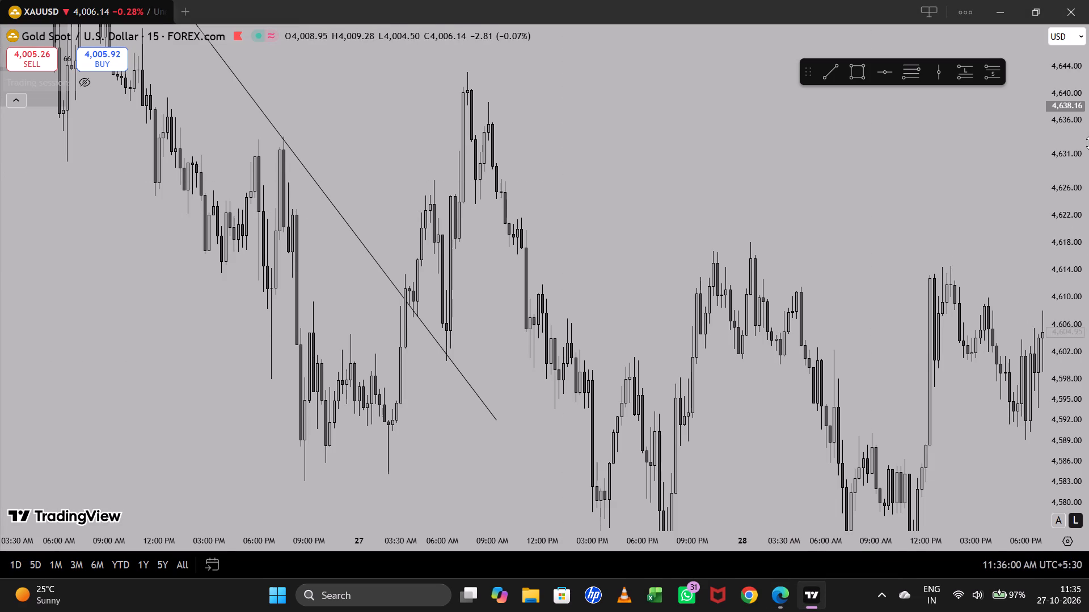
Mark the breakout zone with a thin rectangle at about 4,625, spanning roughly 23:30 on 26 August to 12:15 on 27 August.
{"action": "left_click_drag", "start_coordinate": [1087, 148], "coordinate": [1073, 225]}
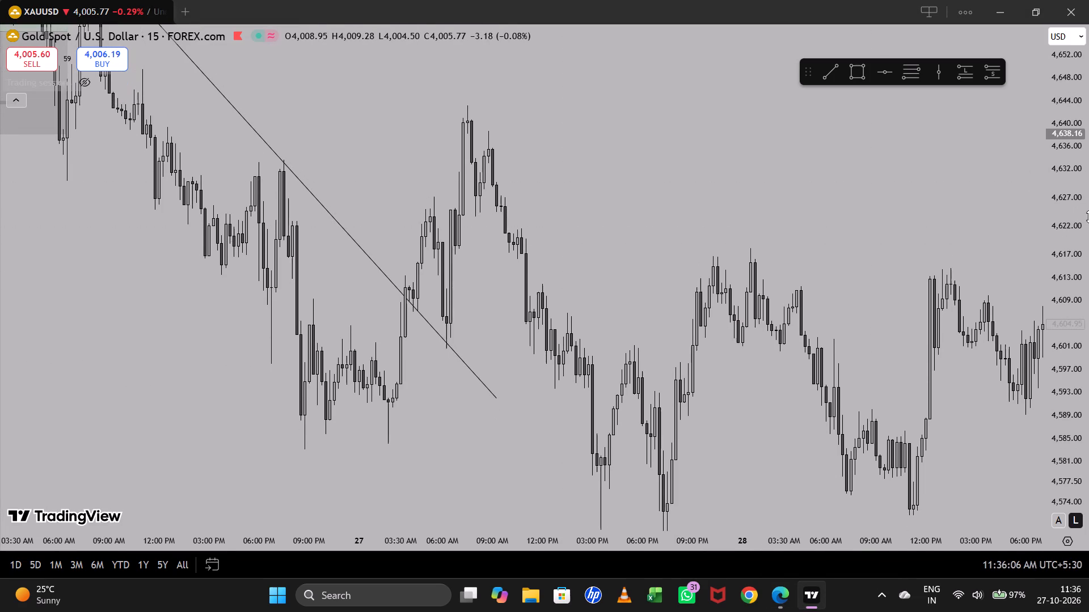
{"action": "left_click_drag", "start_coordinate": [1088, 155], "coordinate": [1088, 148]}
{"action": "left_click", "coordinate": [968, 169]}
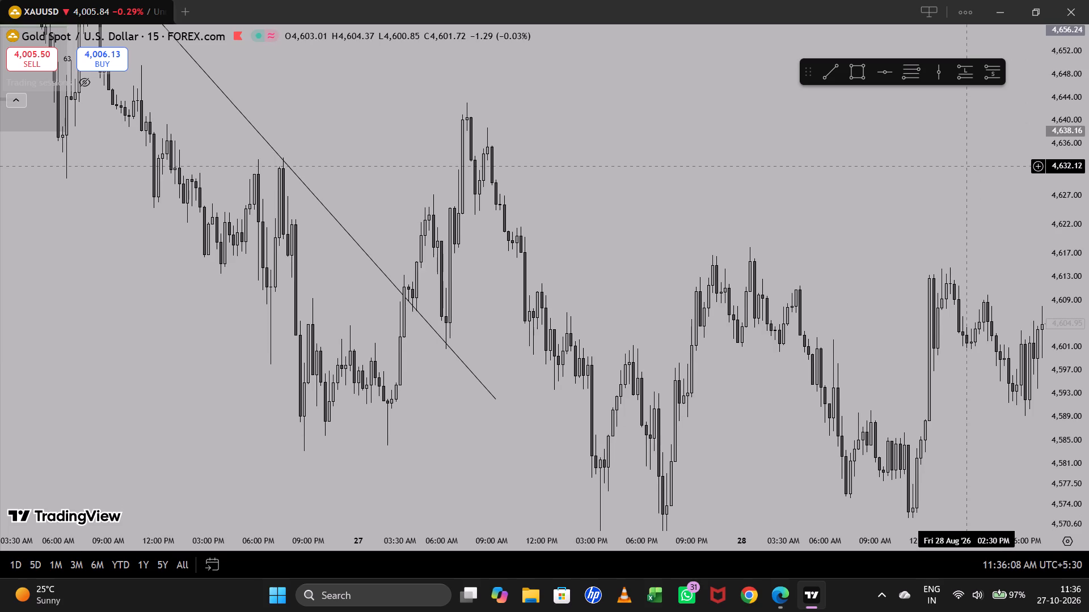
{"action": "scroll", "coordinate": [965, 165], "scroll_direction": "up", "scroll_amount": 1}
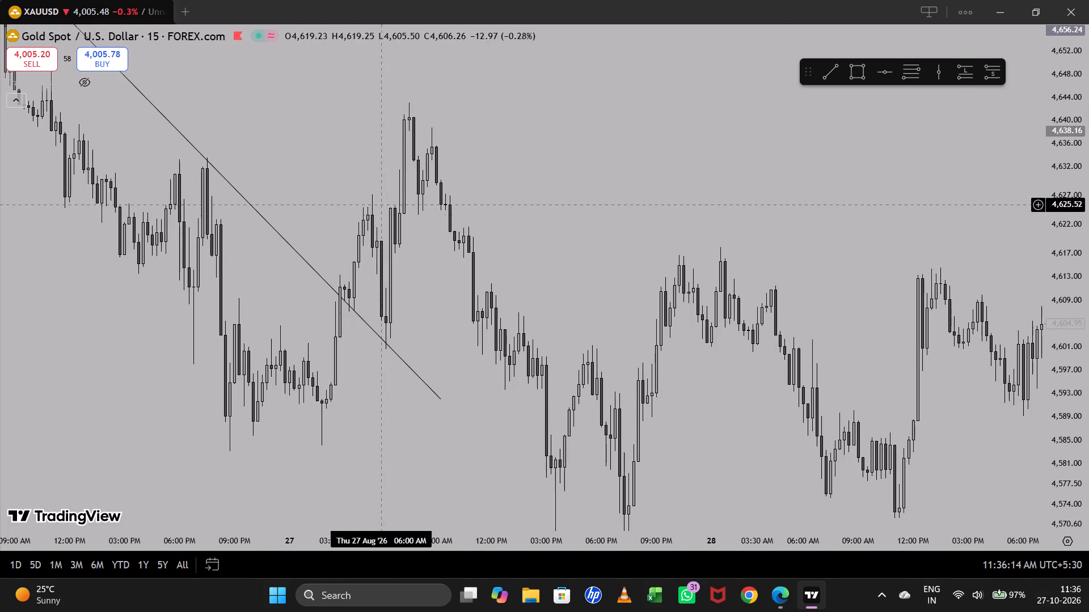
{"action": "left_click", "coordinate": [850, 69]}
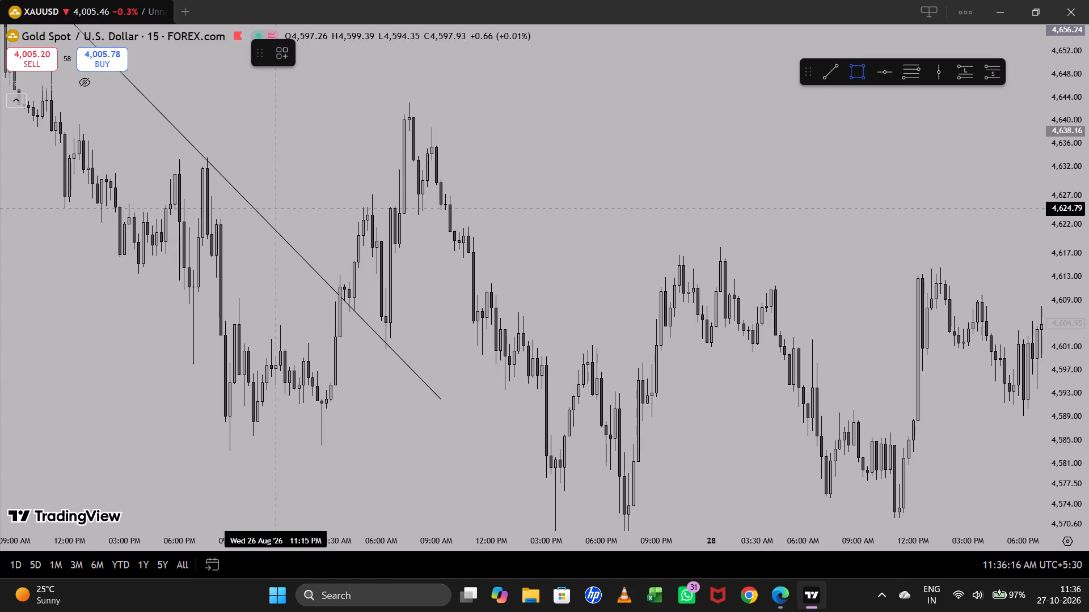
{"action": "left_click", "coordinate": [279, 210]}
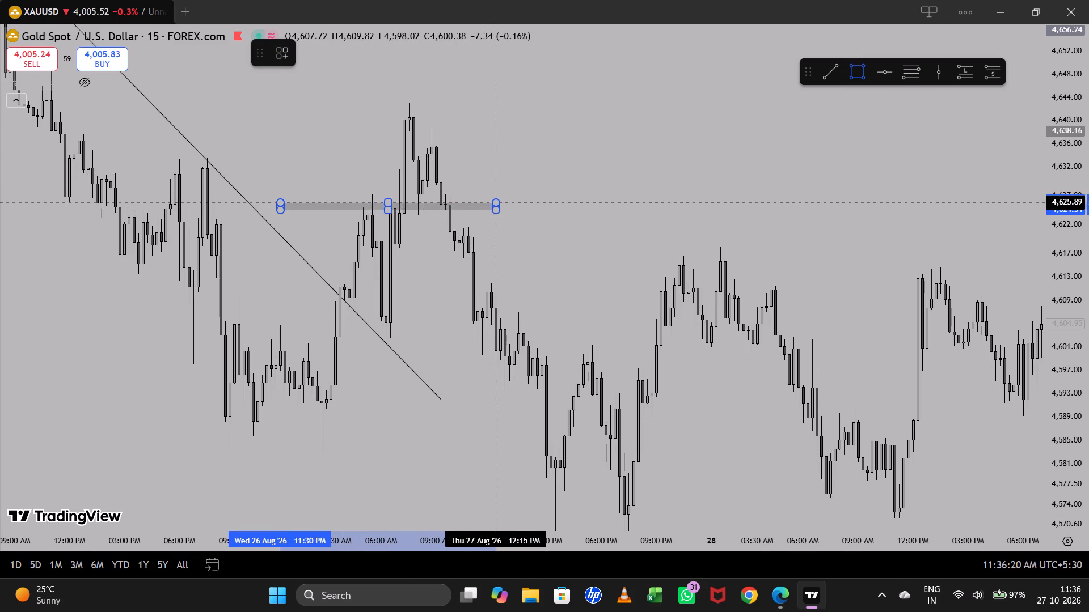
{"action": "left_click", "coordinate": [501, 203]}
{"action": "left_click", "coordinate": [585, 189]}
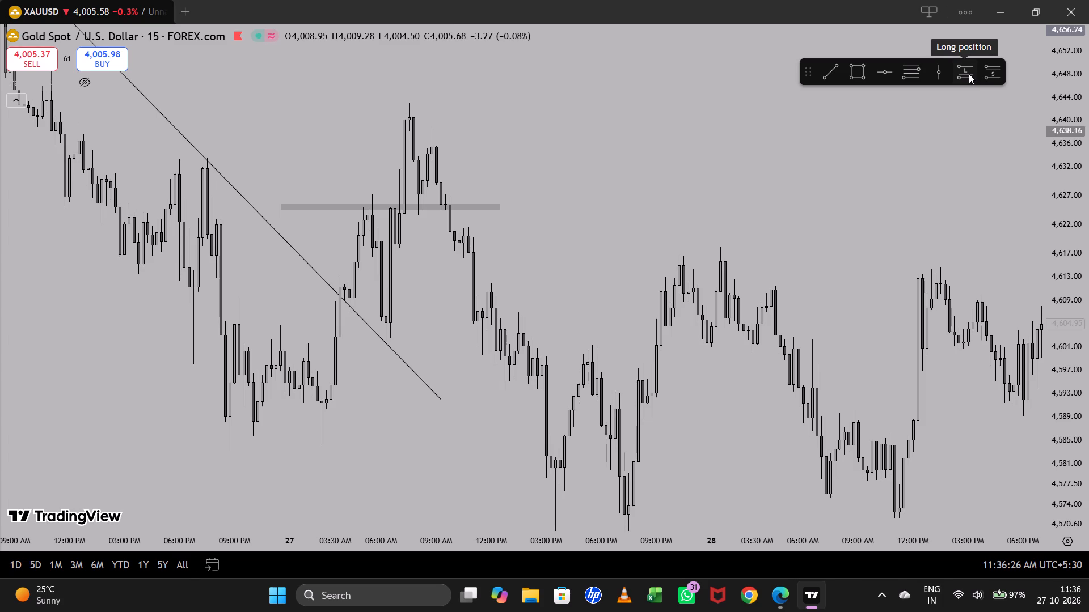
Place a long position at the 27 August 07:15 breakout candle with entry at 4,640.20.
{"action": "left_click", "coordinate": [969, 74]}
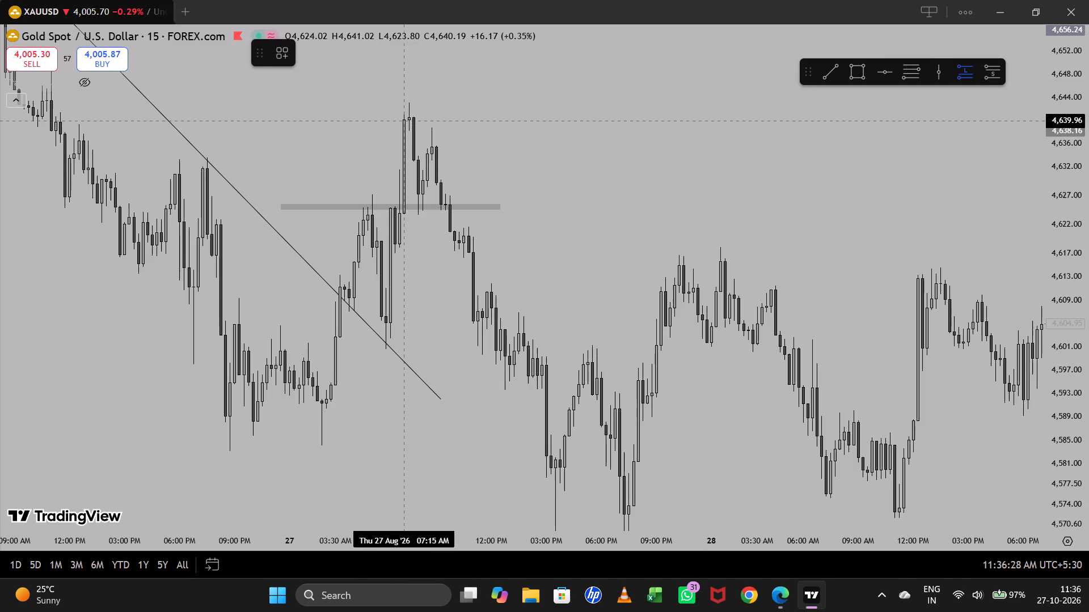
{"action": "left_click", "coordinate": [404, 120]}
{"action": "left_click", "coordinate": [640, 156]}
{"action": "left_click_drag", "start_coordinate": [640, 154], "coordinate": [641, 207]}
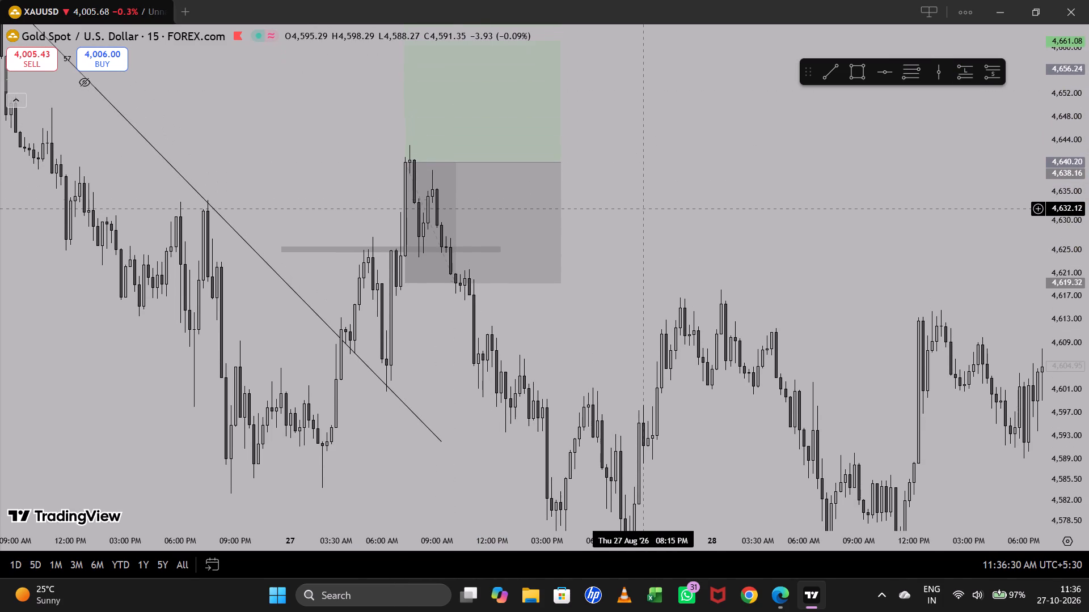
{"action": "left_click", "coordinate": [645, 196]}
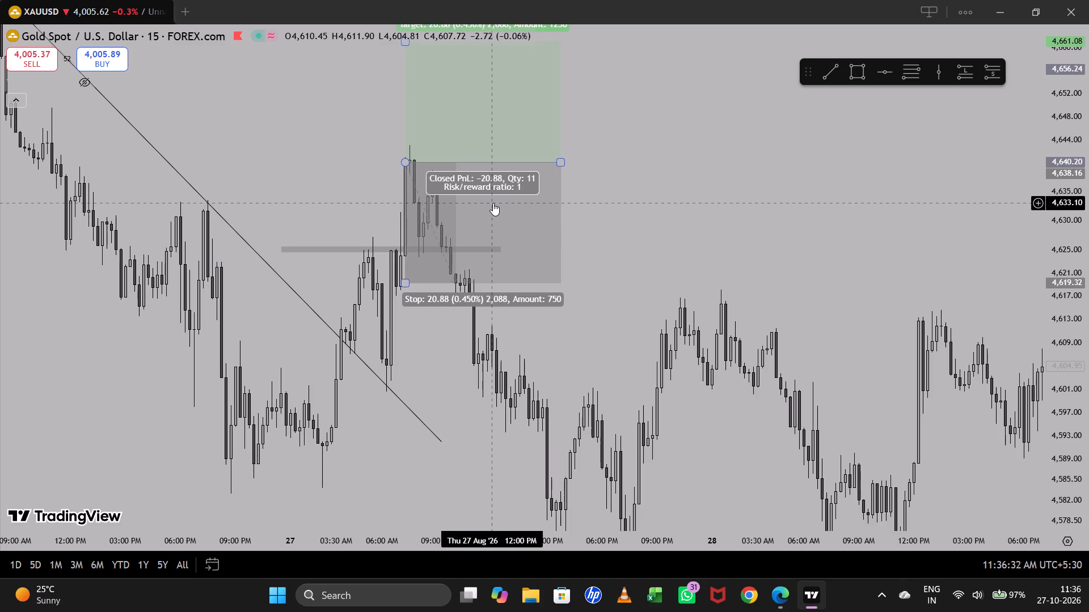
Draw a trend line from about 4,573.21 at 11:30 on 28 August up to 4,621.85 at 17:45 the same day.
{"action": "left_click_drag", "start_coordinate": [708, 159], "coordinate": [706, 157]}
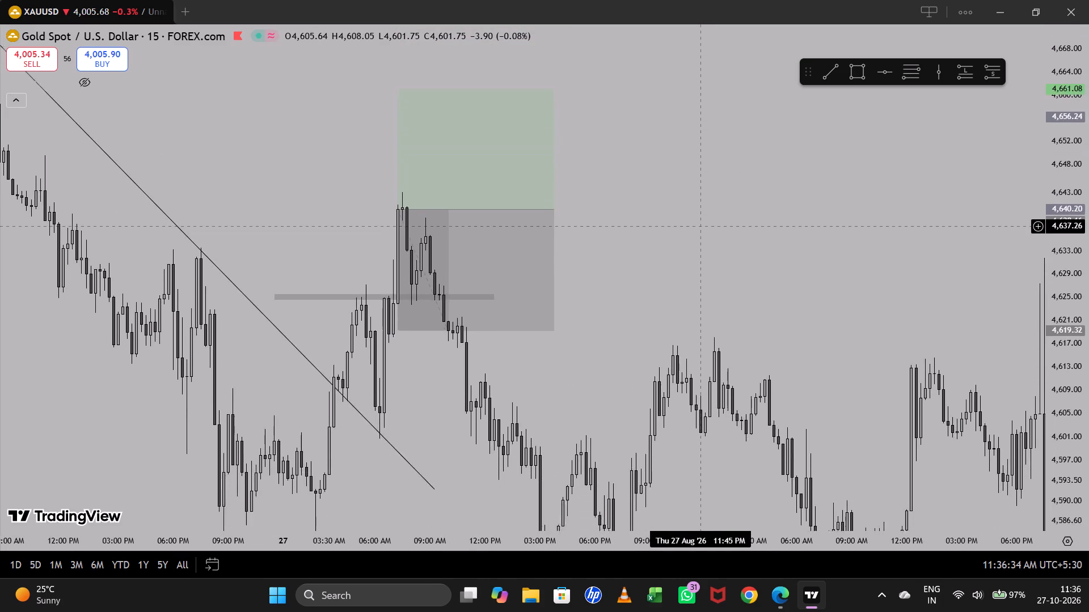
{"action": "left_click_drag", "start_coordinate": [706, 157], "coordinate": [708, 154]}
{"action": "left_click_drag", "start_coordinate": [727, 201], "coordinate": [678, 128]}
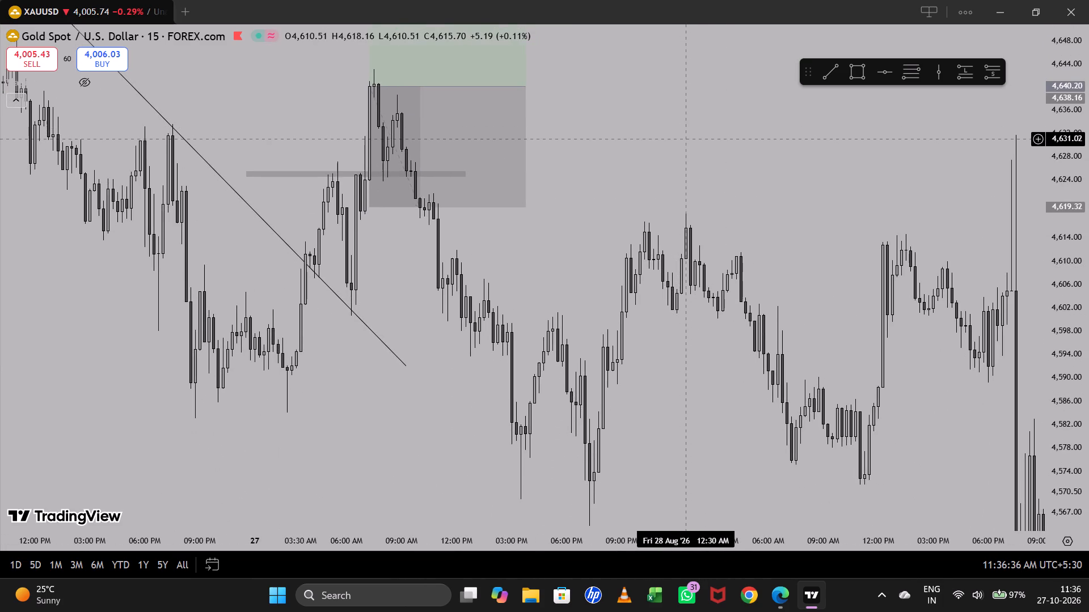
{"action": "left_click_drag", "start_coordinate": [763, 186], "coordinate": [684, 148]}
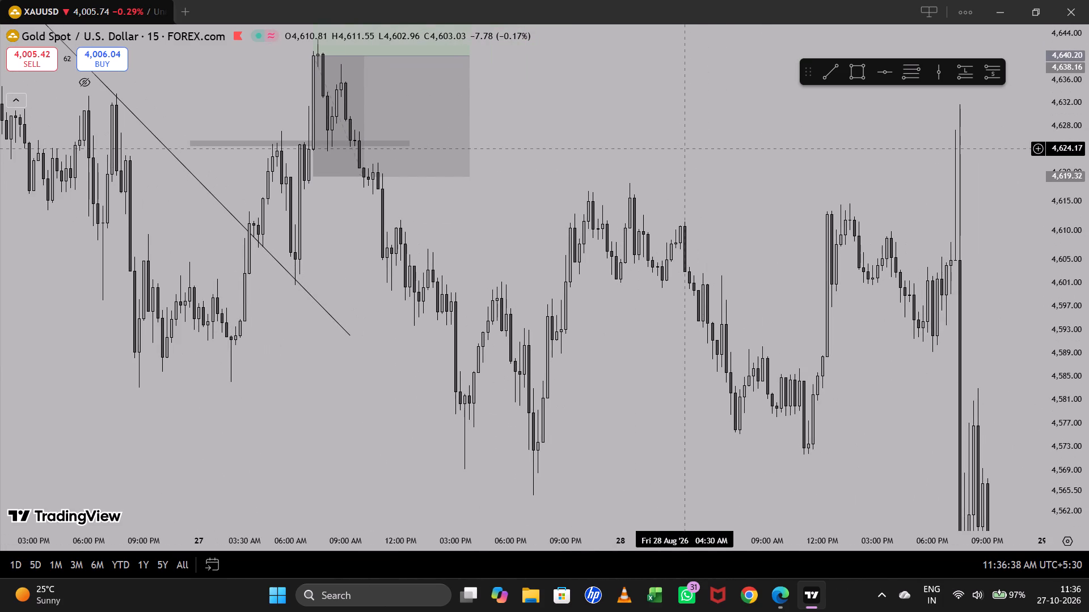
{"action": "left_click_drag", "start_coordinate": [756, 178], "coordinate": [494, 150]}
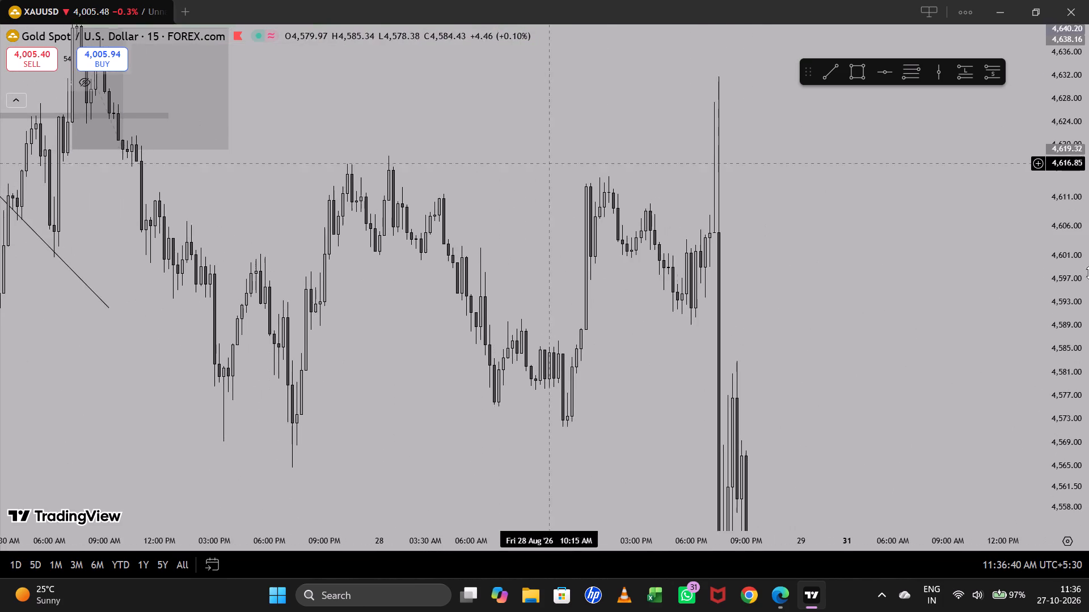
{"action": "left_click_drag", "start_coordinate": [1087, 278], "coordinate": [1059, 402]}
{"action": "left_click_drag", "start_coordinate": [889, 407], "coordinate": [876, 354]}
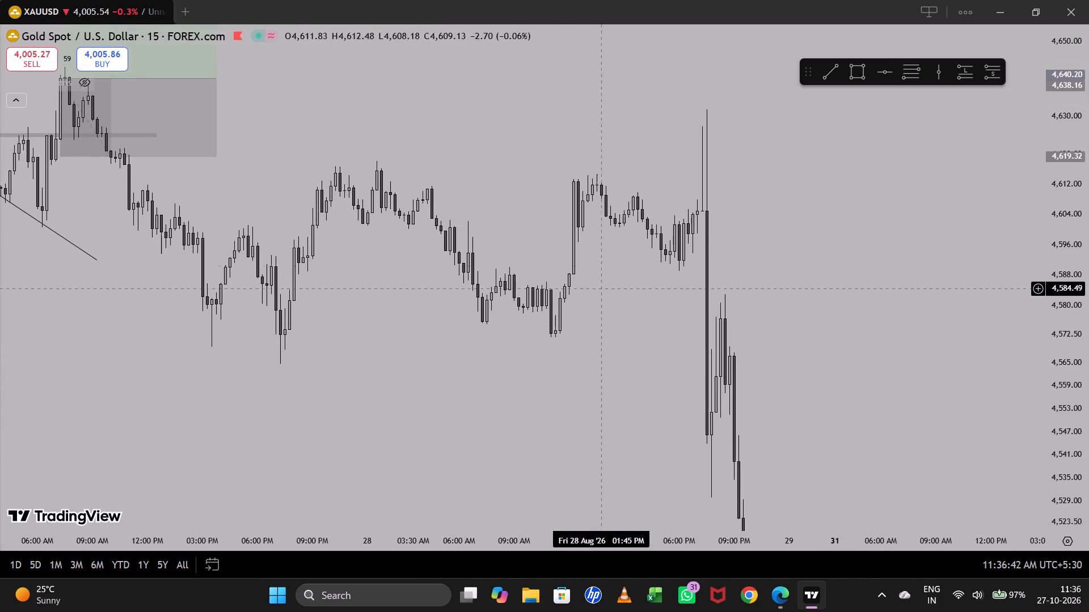
{"action": "left_click_drag", "start_coordinate": [1087, 292], "coordinate": [1075, 172]}
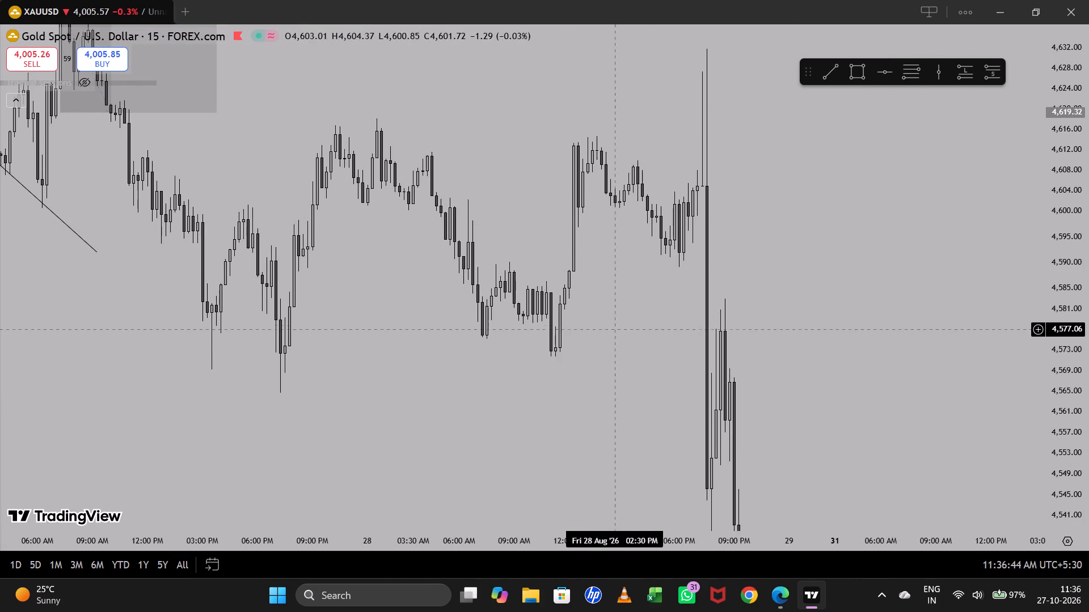
{"action": "left_click", "coordinate": [833, 72]}
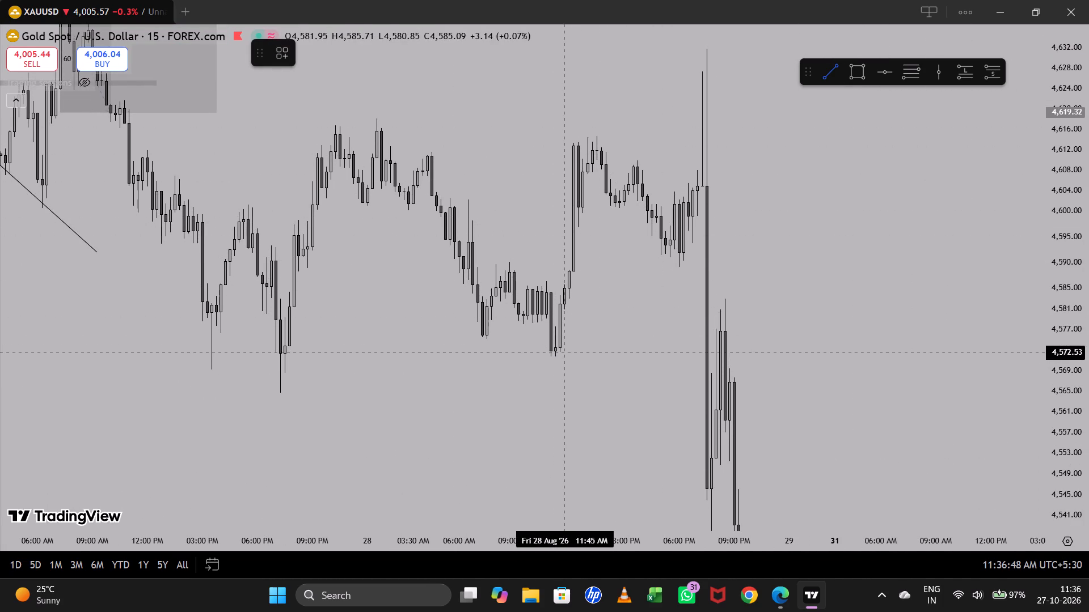
{"action": "left_click", "coordinate": [562, 349]}
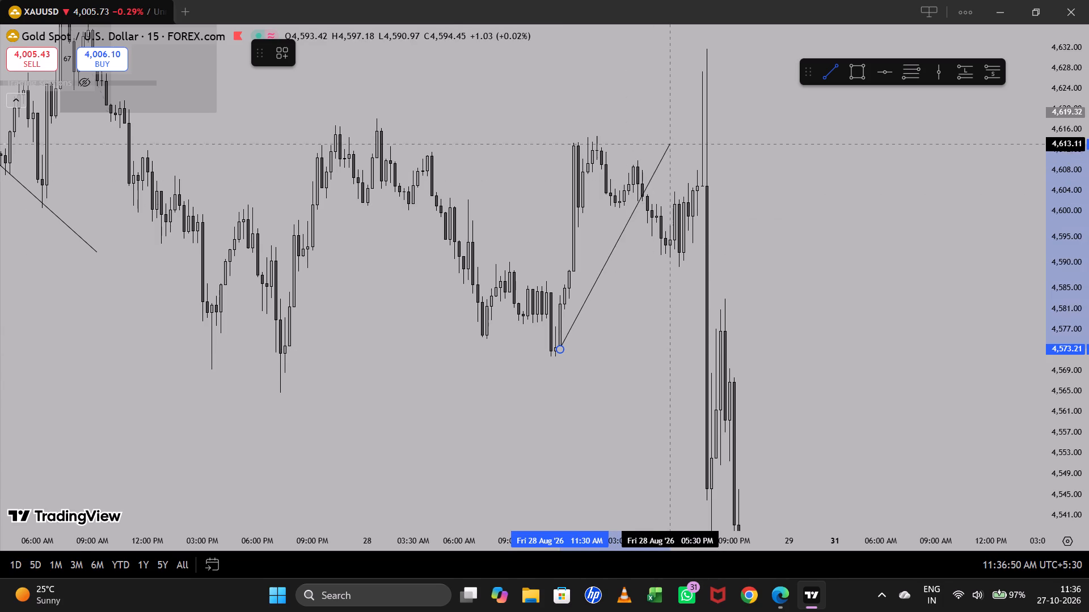
{"action": "left_click", "coordinate": [676, 100]}
{"action": "left_click", "coordinate": [894, 186]}
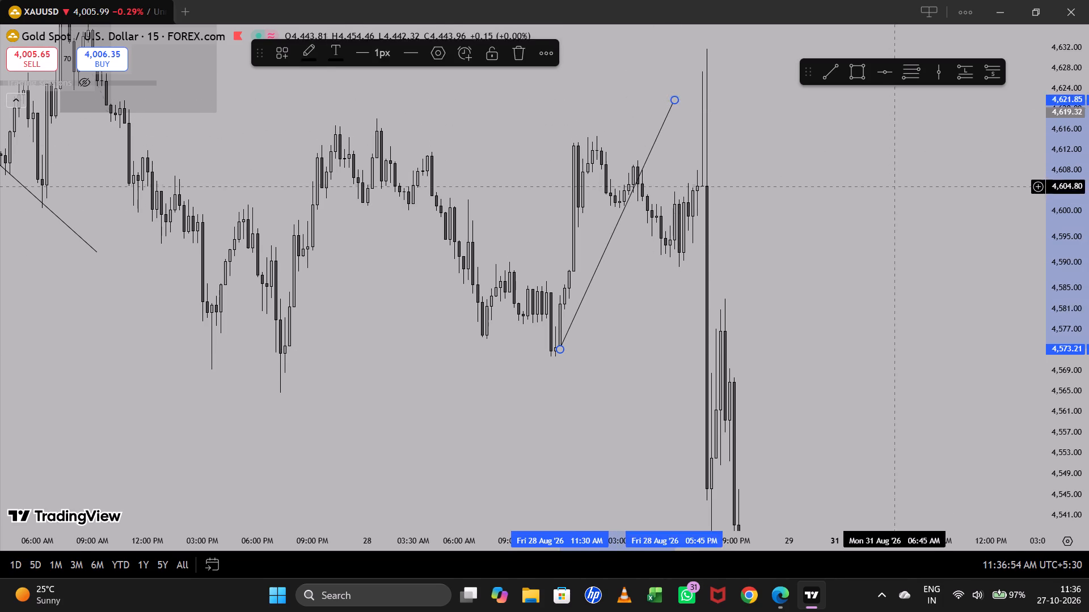
Mark the breakout zone with a thin rectangle at about 4,545, spanning roughly 11:45 on 28 August to 04:30 on 31 August.
{"action": "left_click_drag", "start_coordinate": [888, 233], "coordinate": [883, 204]}
{"action": "left_click_drag", "start_coordinate": [1088, 165], "coordinate": [1086, 174]}
{"action": "left_click_drag", "start_coordinate": [960, 314], "coordinate": [928, 235]}
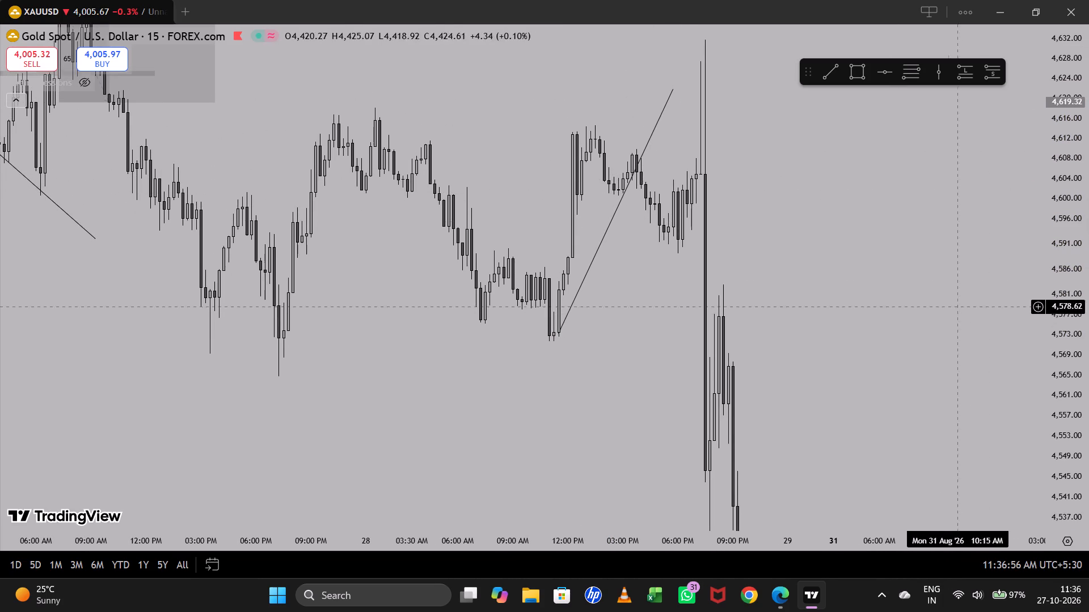
{"action": "left_click_drag", "start_coordinate": [928, 235], "coordinate": [927, 231]}
{"action": "left_click_drag", "start_coordinate": [1087, 181], "coordinate": [1074, 249]}
{"action": "left_click_drag", "start_coordinate": [1088, 202], "coordinate": [1077, 261]}
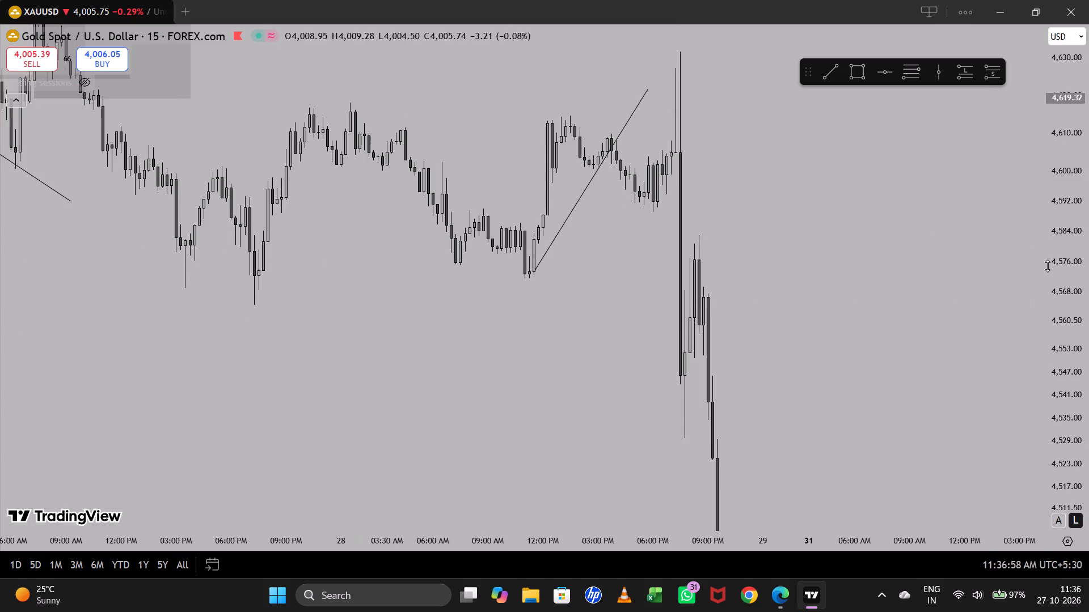
{"action": "left_click", "coordinate": [844, 68]}
{"action": "left_click_drag", "start_coordinate": [537, 379], "coordinate": [542, 379]}
{"action": "left_click", "coordinate": [829, 372]}
{"action": "left_click", "coordinate": [964, 307]}
Place a short position at the 28 August 21:00 breakout candle with entry 4,539.02, stop 4,569.36 and target 4,478.51.
{"action": "left_click_drag", "start_coordinate": [961, 294], "coordinate": [935, 261]}
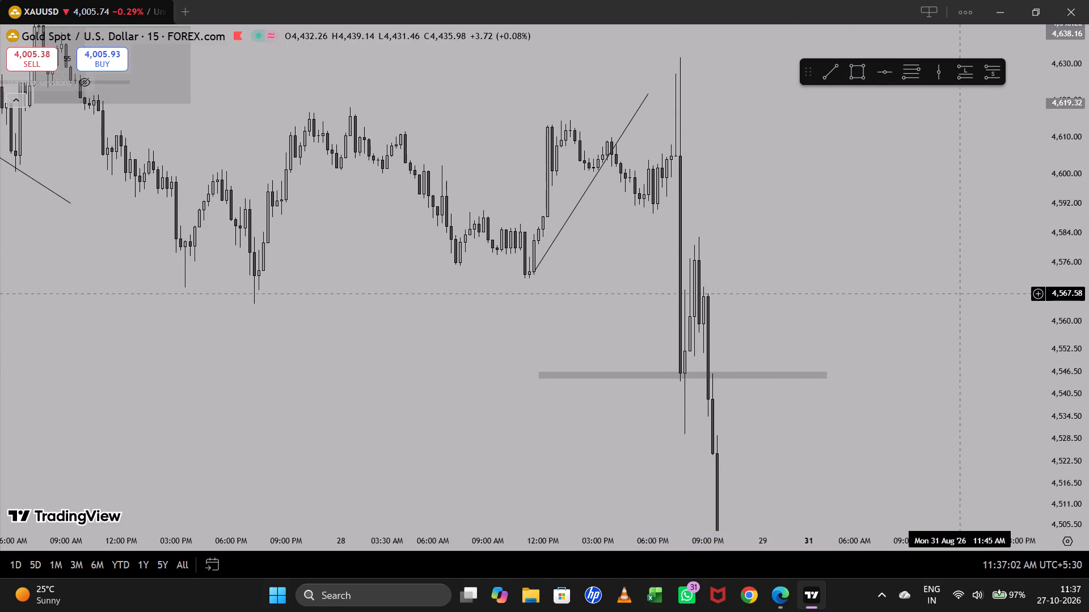
{"action": "left_click_drag", "start_coordinate": [935, 261], "coordinate": [885, 182]}
{"action": "left_click_drag", "start_coordinate": [1088, 192], "coordinate": [1086, 258]}
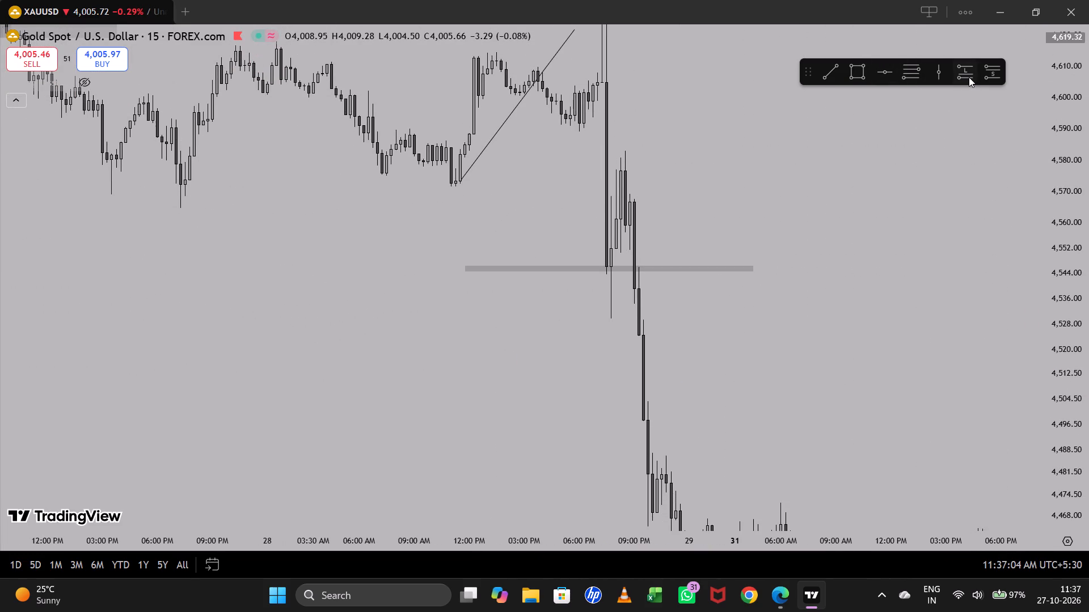
{"action": "left_click", "coordinate": [988, 77]}
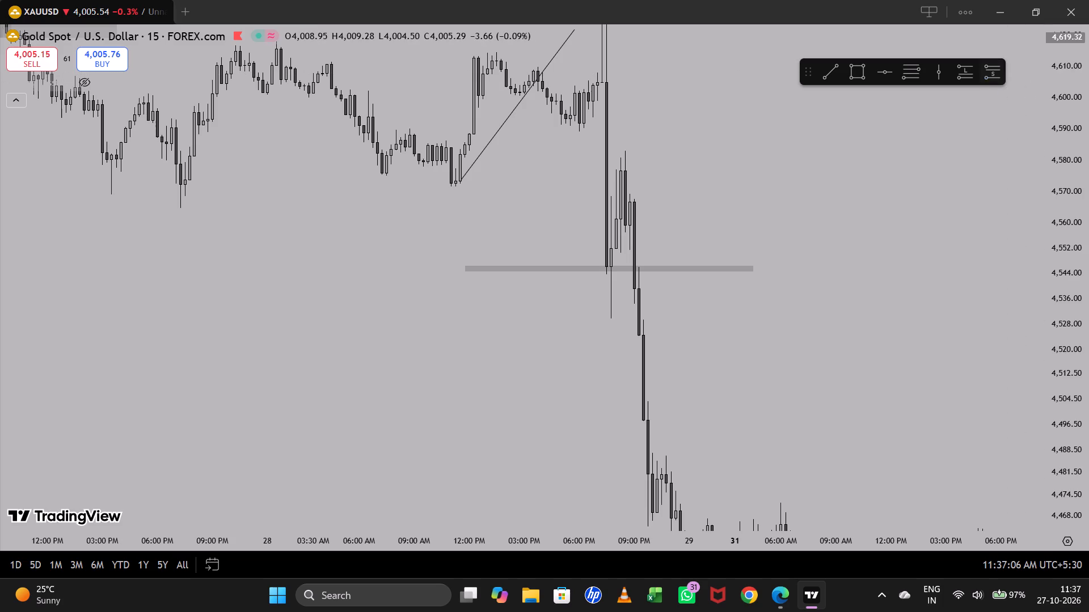
{"action": "left_click", "coordinate": [635, 290]}
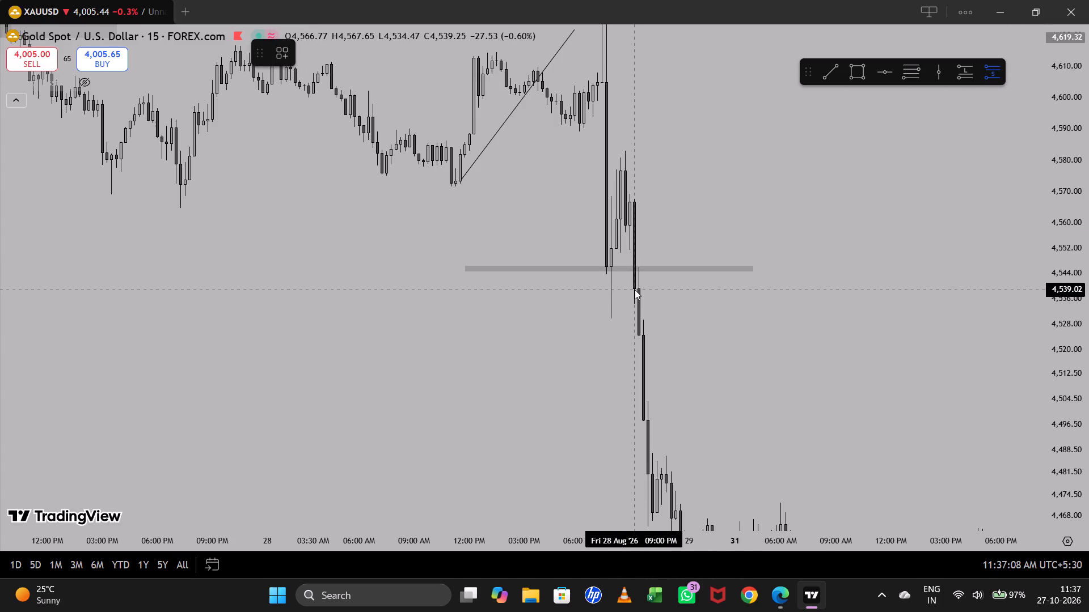
{"action": "left_click_drag", "start_coordinate": [633, 139], "coordinate": [639, 184]}
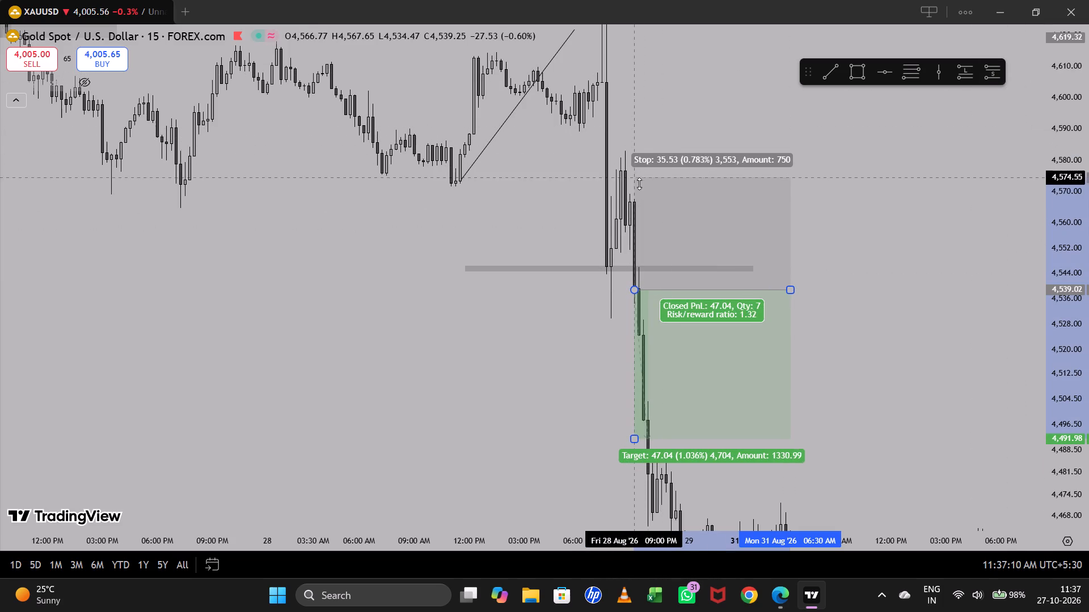
{"action": "left_click_drag", "start_coordinate": [639, 184], "coordinate": [639, 194]}
{"action": "left_click", "coordinate": [864, 261]}
{"action": "left_click_drag", "start_coordinate": [863, 260], "coordinate": [862, 116]}
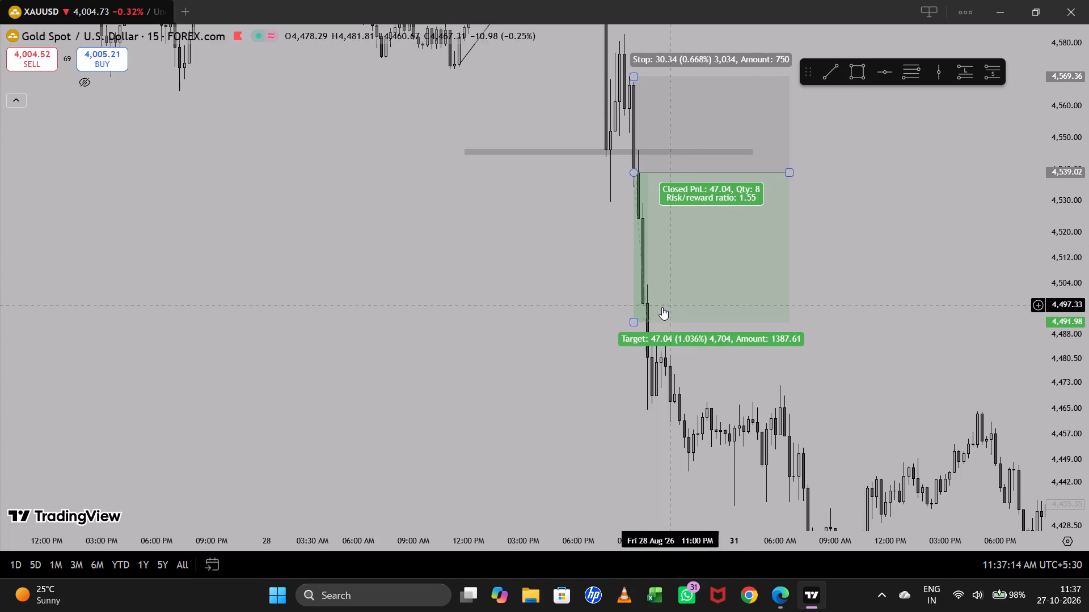
{"action": "left_click_drag", "start_coordinate": [633, 321], "coordinate": [629, 360]}
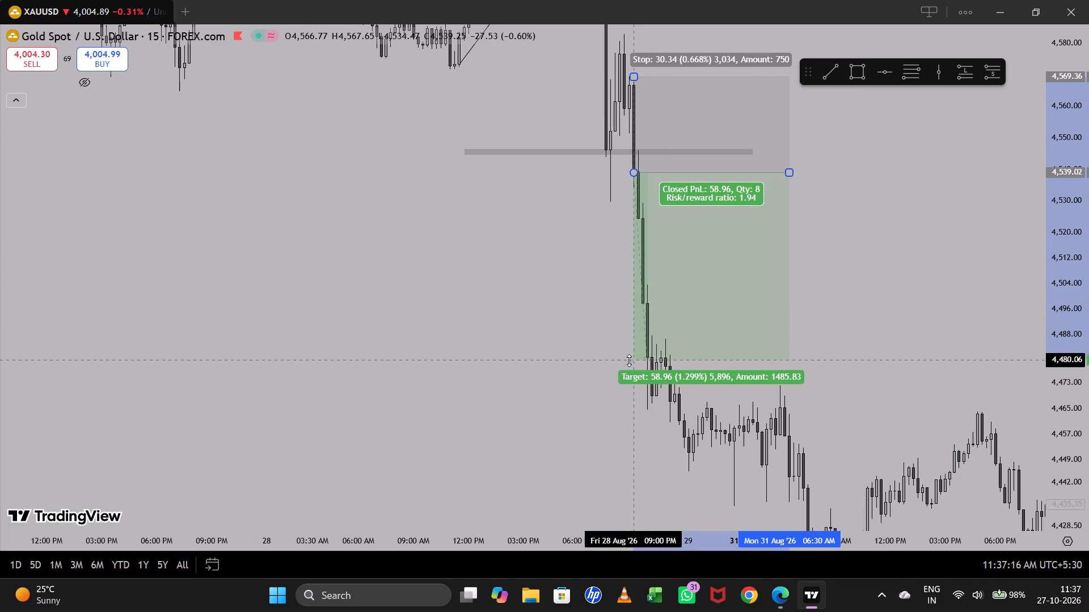
{"action": "left_click_drag", "start_coordinate": [629, 360], "coordinate": [626, 365]}
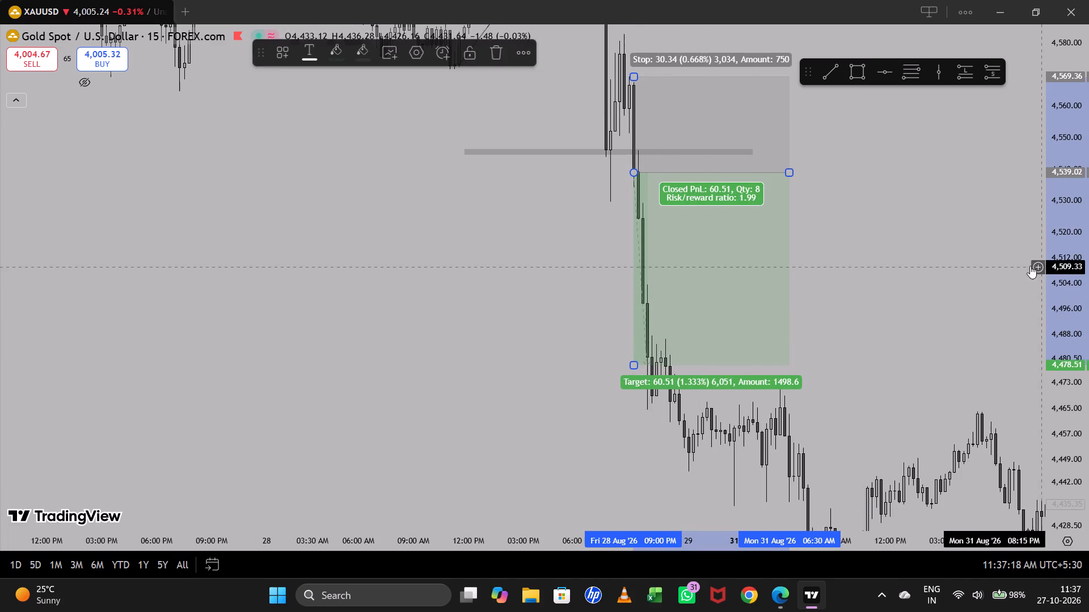
{"action": "left_click", "coordinate": [1007, 263]}
Draw a trend line from the 31 August 08:15 low at 4,396.62 up to 4,466.21 at 19:45.
{"action": "left_click_drag", "start_coordinate": [1088, 253], "coordinate": [1080, 207]}
{"action": "left_click_drag", "start_coordinate": [875, 325], "coordinate": [822, 98]}
{"action": "left_click_drag", "start_coordinate": [872, 151], "coordinate": [791, 175]}
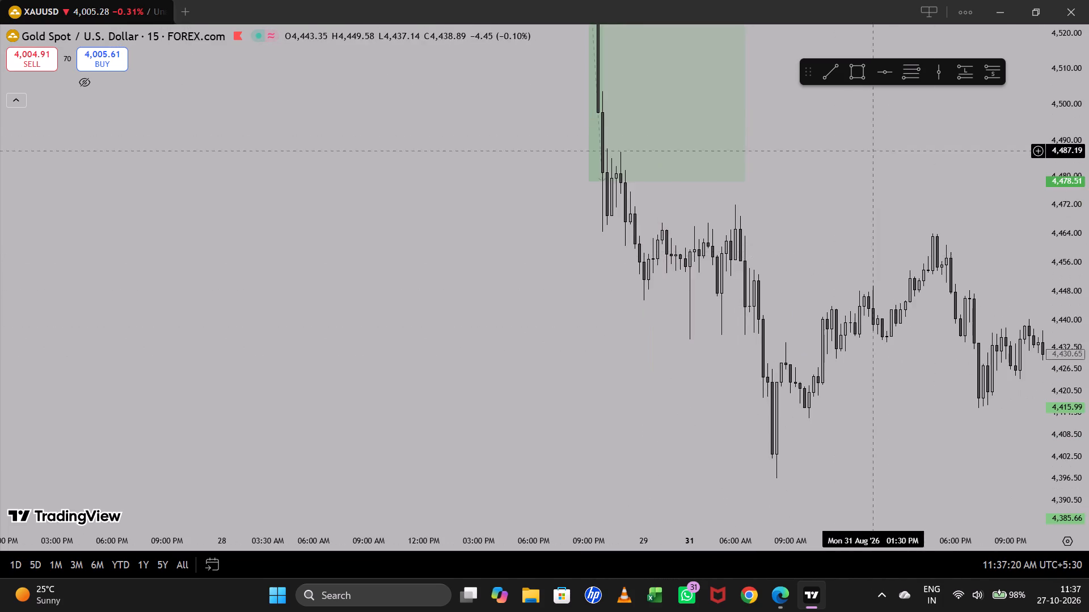
{"action": "left_click_drag", "start_coordinate": [791, 175], "coordinate": [693, 190]}
{"action": "left_click_drag", "start_coordinate": [842, 228], "coordinate": [602, 133]}
{"action": "left_click", "coordinate": [1057, 144]}
{"action": "left_click_drag", "start_coordinate": [1088, 237], "coordinate": [1078, 65]}
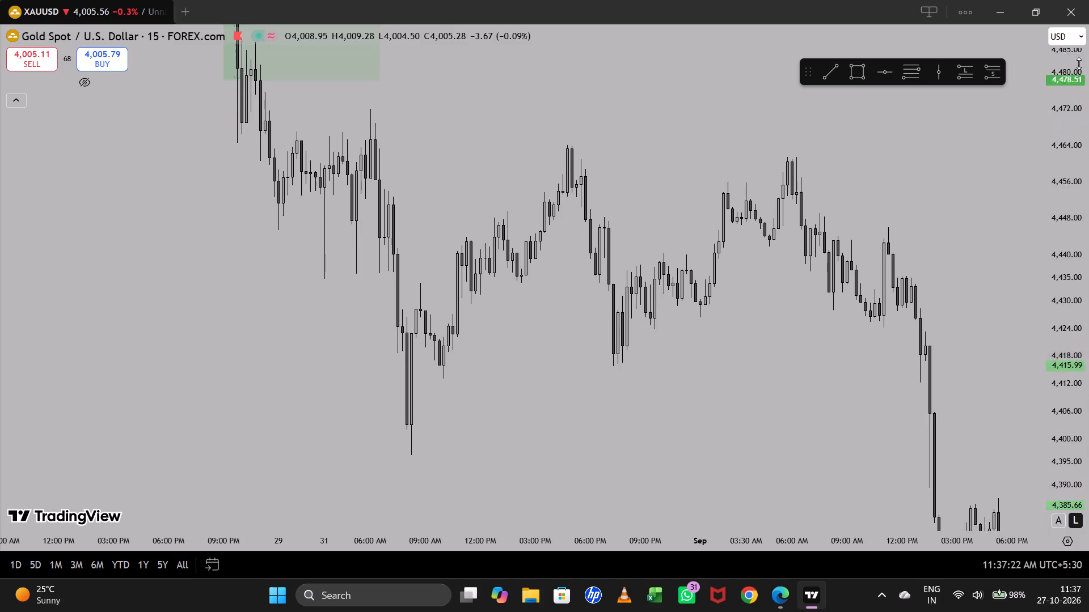
{"action": "left_click", "coordinate": [828, 73]}
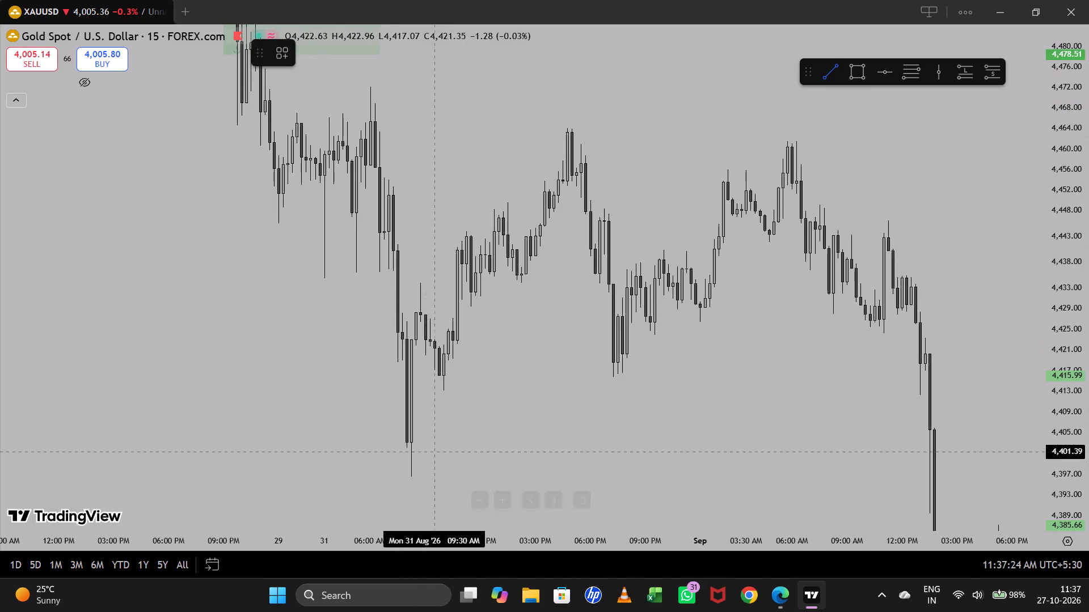
{"action": "left_click", "coordinate": [410, 476]}
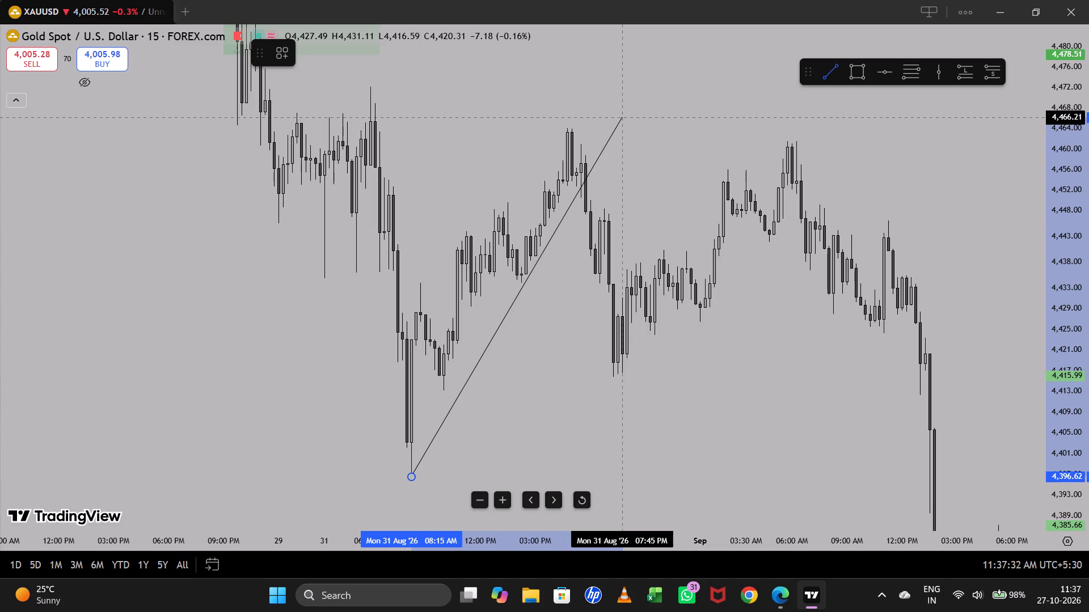
{"action": "left_click", "coordinate": [622, 117]}
{"action": "left_click", "coordinate": [949, 201]}
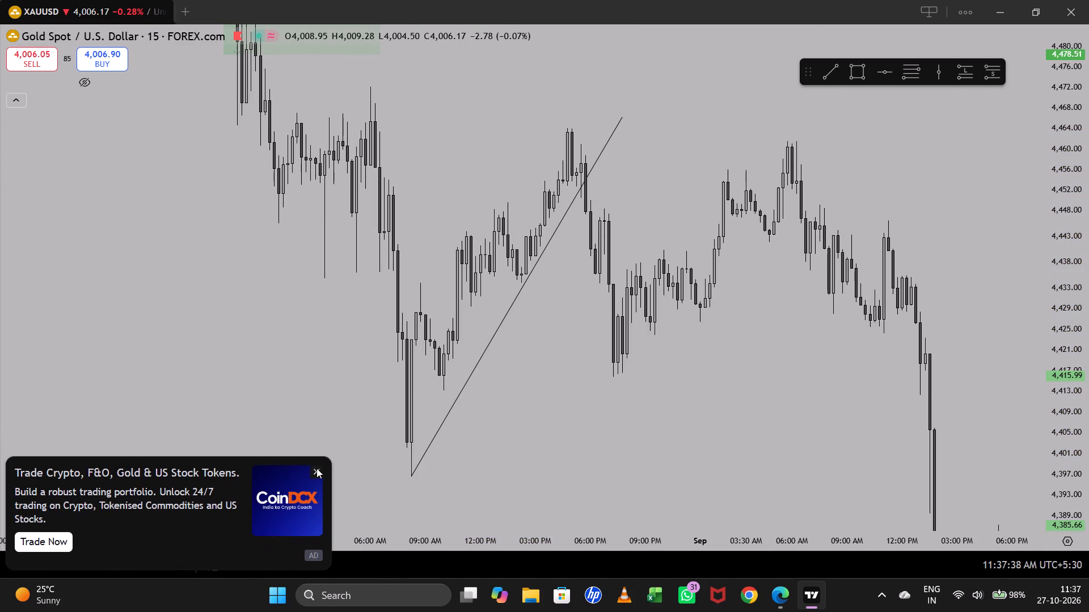
Close the CoinDCX advert and the ad-free upgrade offer that cover the chart.
{"action": "left_click", "coordinate": [316, 468]}
{"action": "left_click_drag", "start_coordinate": [815, 452], "coordinate": [763, 447]}
{"action": "left_click", "coordinate": [1088, 205]}
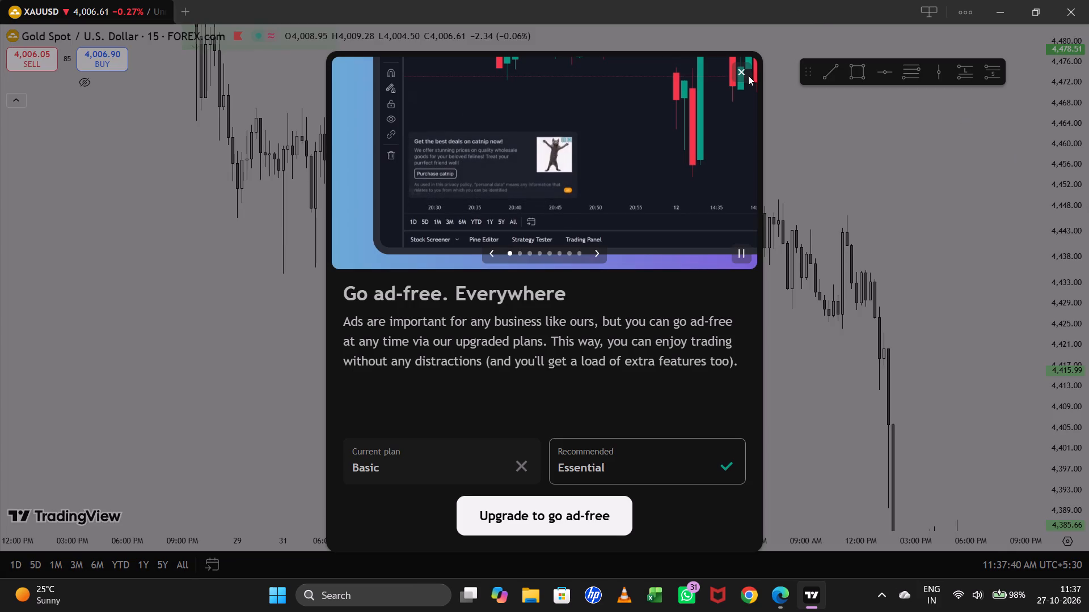
{"action": "left_click", "coordinate": [741, 72]}
{"action": "left_click_drag", "start_coordinate": [1088, 119], "coordinate": [1083, 104]}
{"action": "scroll", "coordinate": [902, 212], "scroll_direction": "up", "scroll_amount": 1}
{"action": "scroll", "coordinate": [902, 212], "scroll_direction": "down", "scroll_amount": 1}
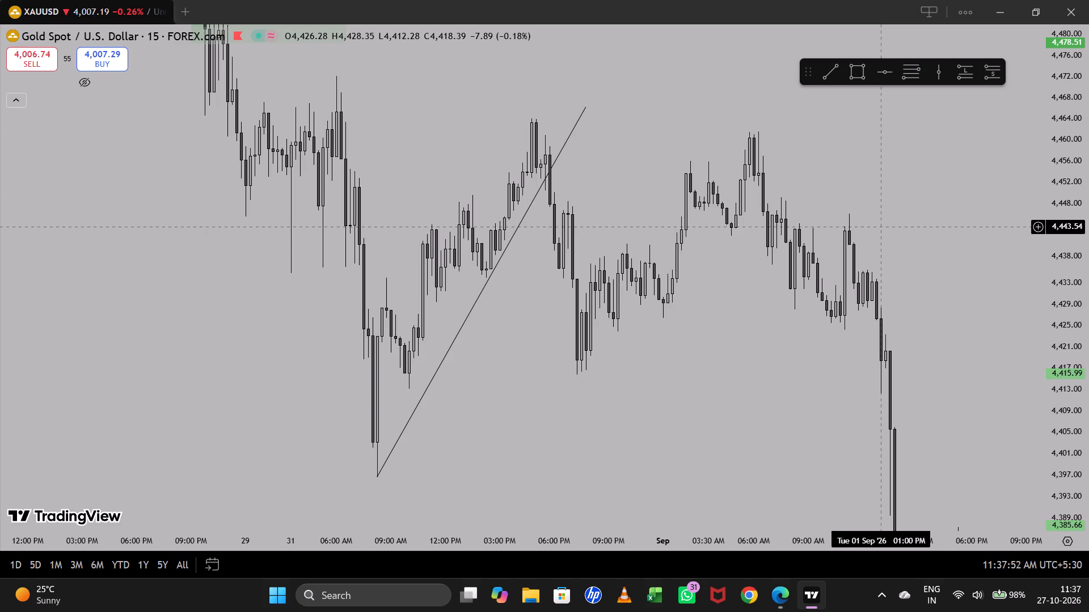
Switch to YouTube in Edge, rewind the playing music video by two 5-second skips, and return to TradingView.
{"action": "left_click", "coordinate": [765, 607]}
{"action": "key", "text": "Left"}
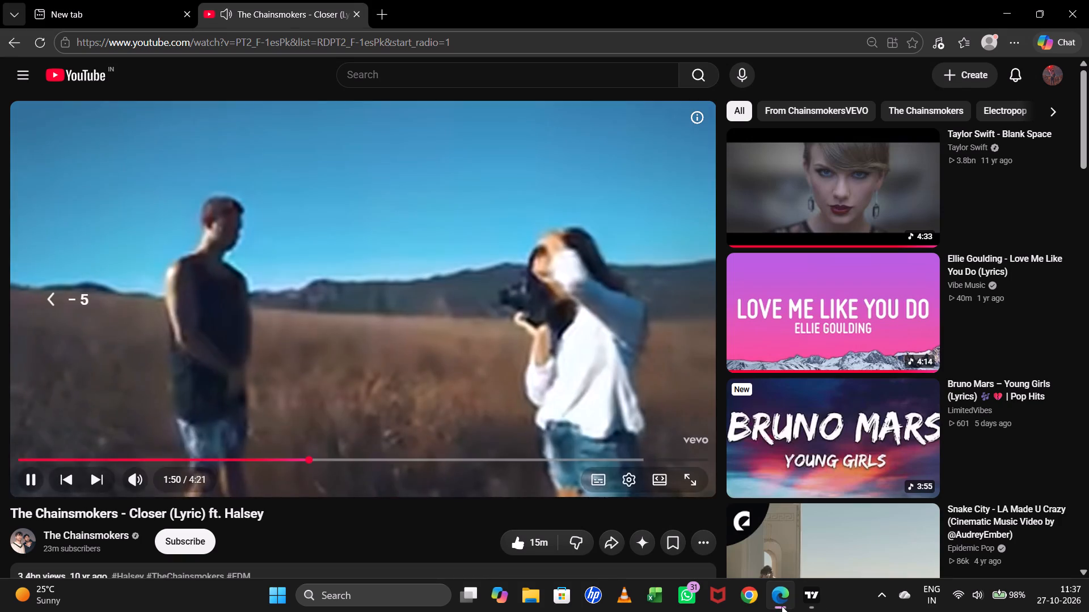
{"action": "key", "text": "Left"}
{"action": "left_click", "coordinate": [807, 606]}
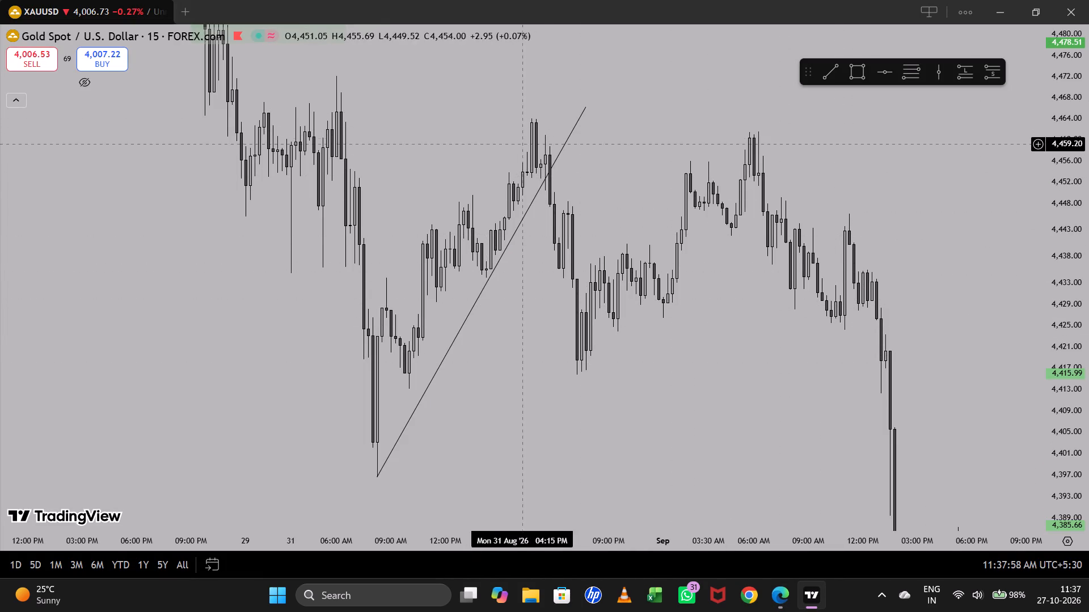
Mark the breakout zone with a thin rectangle at about 4,418, from 17:30 on 31 August to 18:15 on 1 September.
{"action": "left_click", "coordinate": [860, 75]}
{"action": "left_click", "coordinate": [545, 364]}
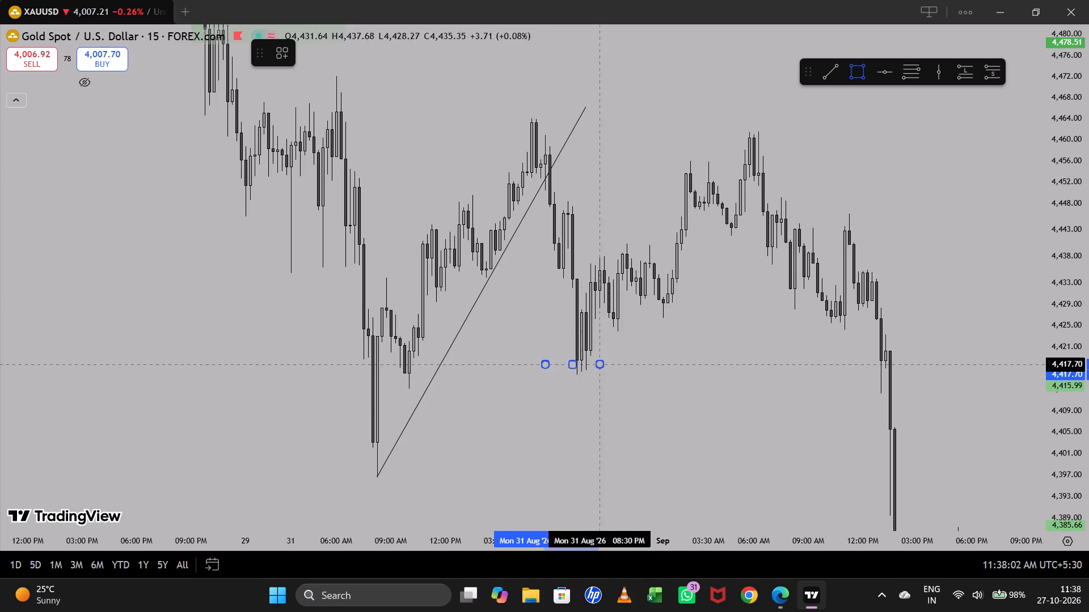
{"action": "left_click", "coordinate": [975, 360]}
{"action": "left_click", "coordinate": [989, 295]}
Place a short position entered at 4,405.89 on the 1 September 13:30 candle that breaks below the marked zone.
{"action": "left_click_drag", "start_coordinate": [958, 282], "coordinate": [860, 162]}
{"action": "left_click_drag", "start_coordinate": [995, 184], "coordinate": [900, 118]}
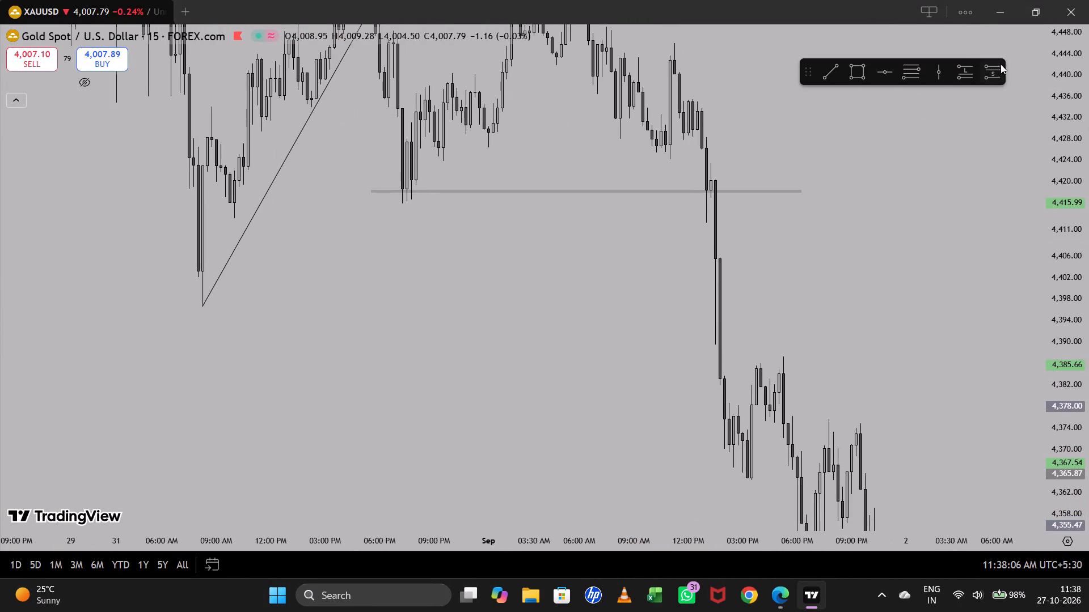
{"action": "left_click", "coordinate": [993, 74]}
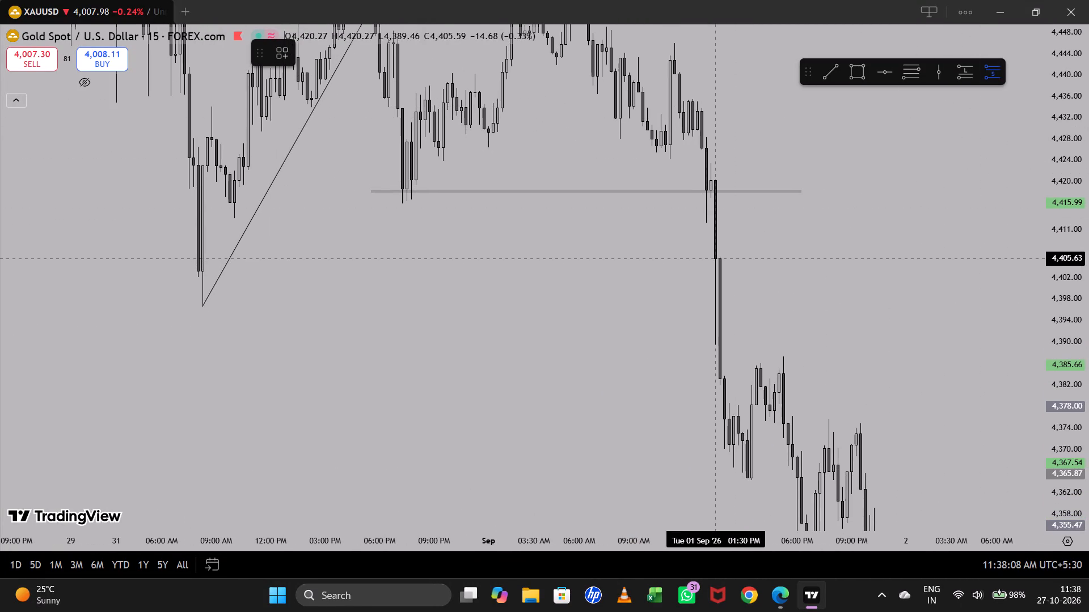
{"action": "left_click", "coordinate": [715, 257]}
{"action": "left_click", "coordinate": [968, 169]}
Tighten the short position's stop to 4,422.78, just above the breakout zone.
{"action": "left_click_drag", "start_coordinate": [963, 172], "coordinate": [941, 280]}
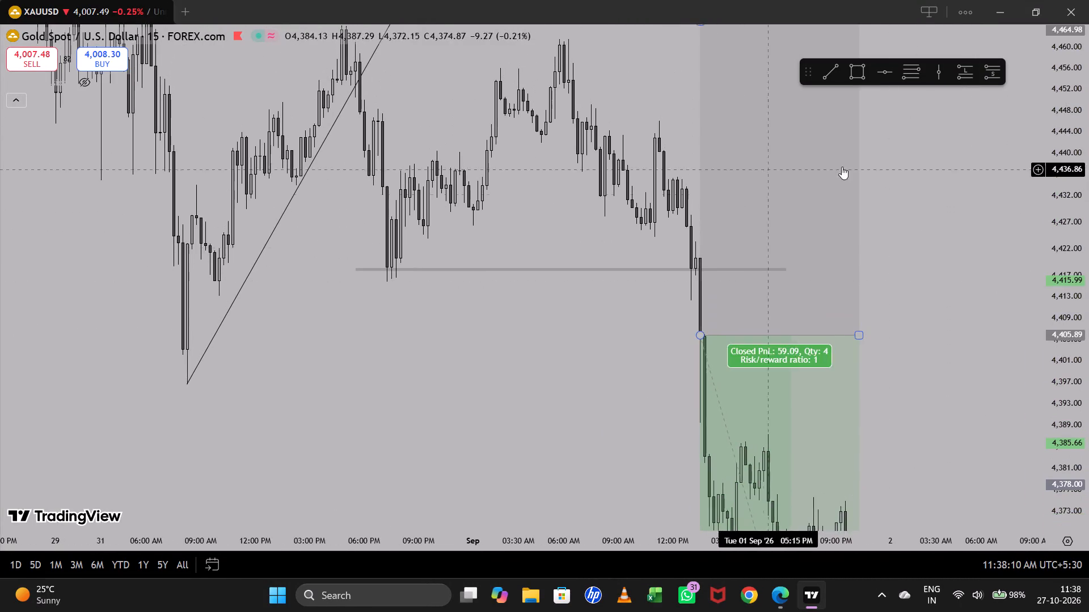
{"action": "left_click_drag", "start_coordinate": [1086, 160], "coordinate": [1053, 330]}
{"action": "left_click_drag", "start_coordinate": [700, 115], "coordinate": [717, 236]}
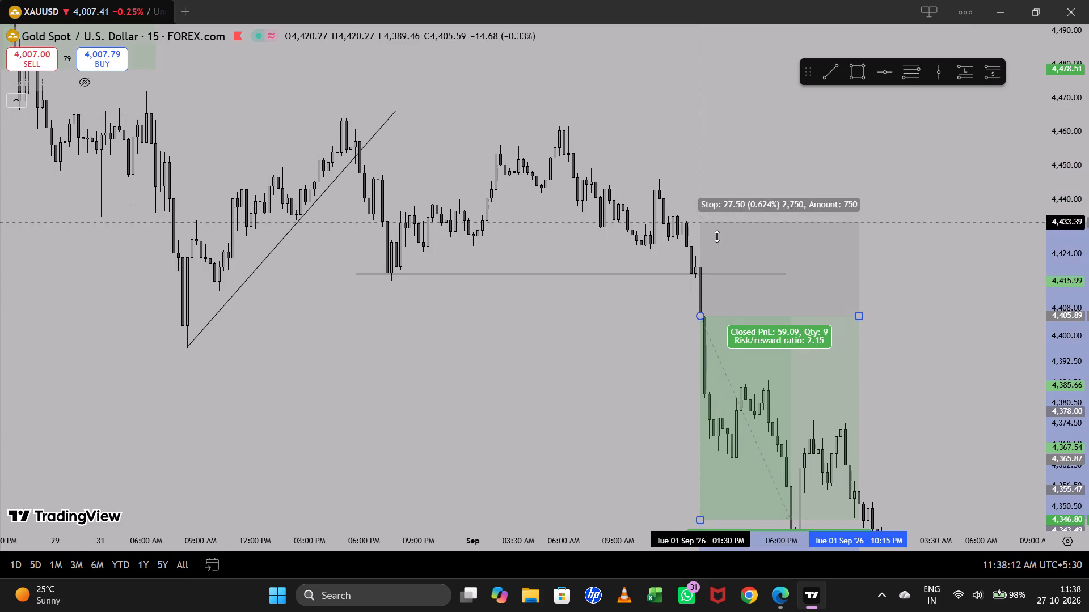
{"action": "left_click_drag", "start_coordinate": [717, 236], "coordinate": [722, 258]}
{"action": "left_click", "coordinate": [936, 299]}
Extend the short position's target down to 4,330.01, near the low of the 1 September evening drop.
{"action": "left_click_drag", "start_coordinate": [926, 303], "coordinate": [899, 116]}
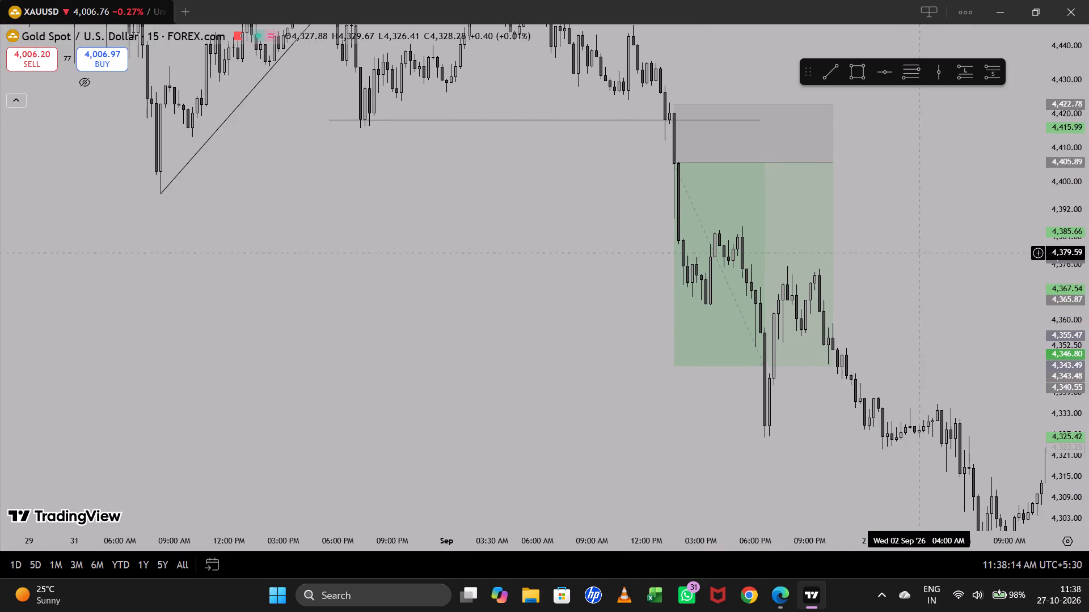
{"action": "left_click_drag", "start_coordinate": [1088, 262], "coordinate": [1088, 114]}
{"action": "left_click_drag", "start_coordinate": [916, 224], "coordinate": [838, 195]}
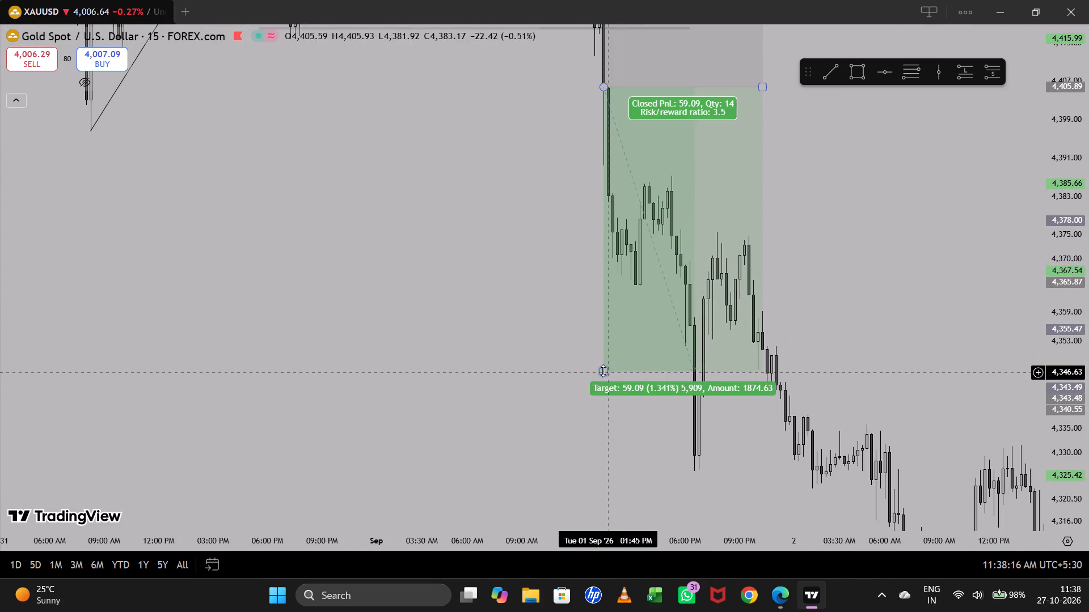
{"action": "left_click_drag", "start_coordinate": [603, 371], "coordinate": [621, 453]}
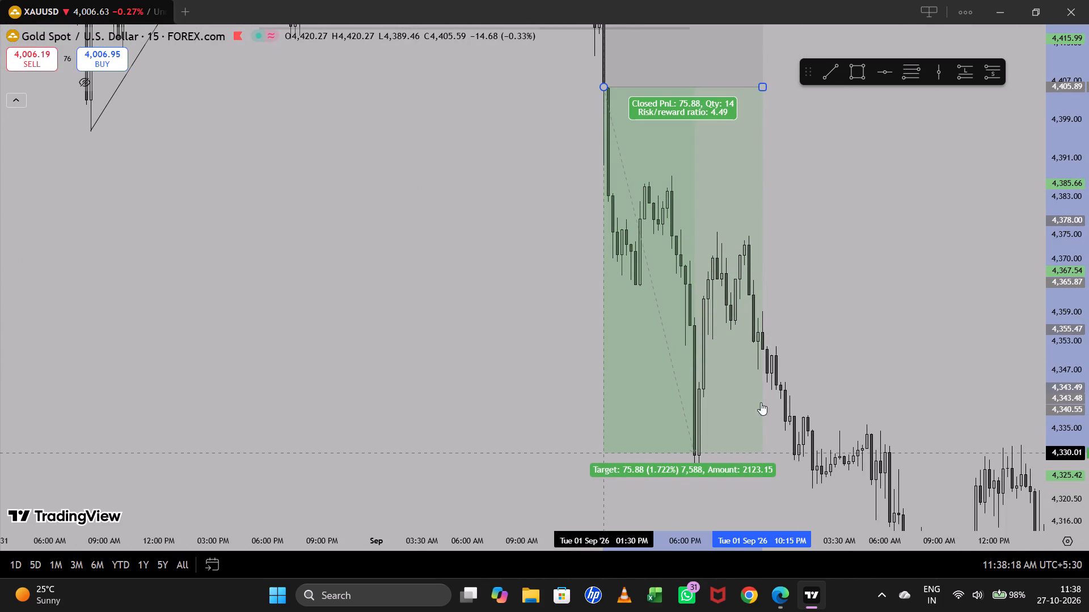
{"action": "left_click", "coordinate": [898, 306]}
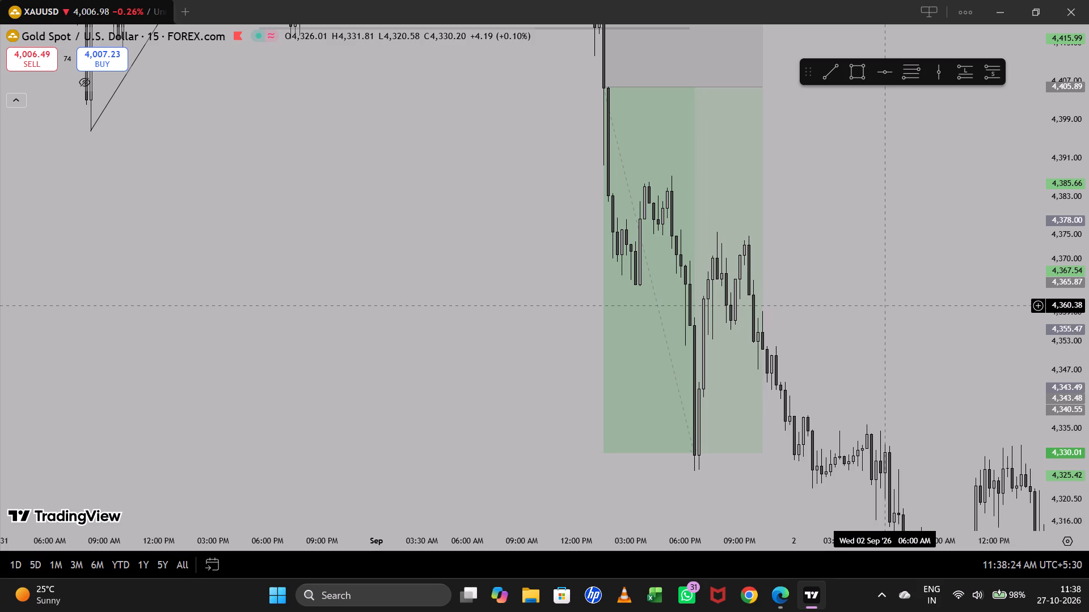
Examine the price action from 2 to 4 September for another trend line breakout setup.
{"action": "left_click_drag", "start_coordinate": [887, 302], "coordinate": [669, 243]}
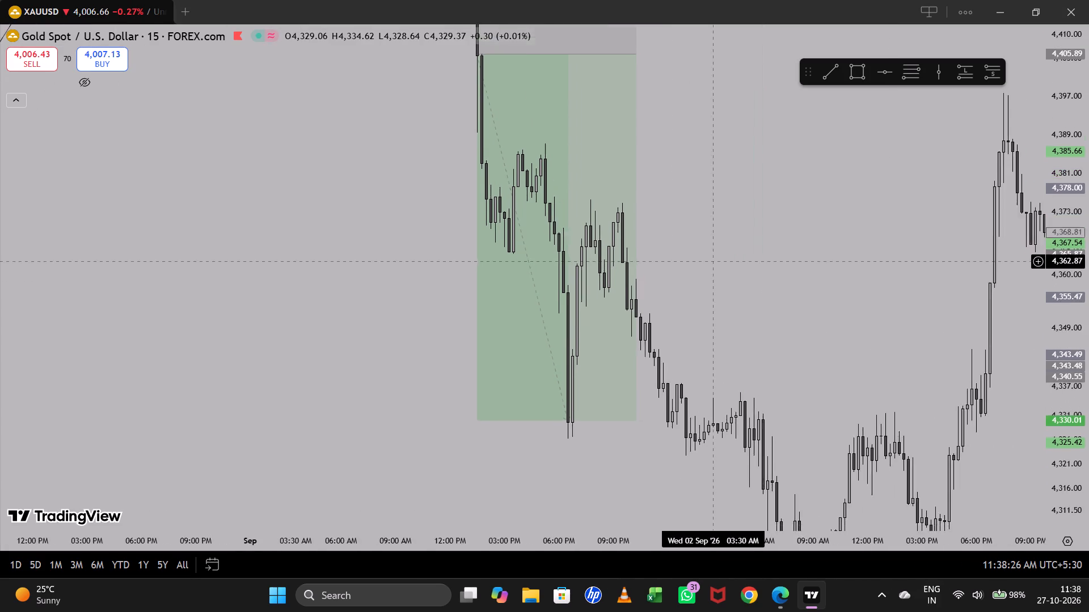
{"action": "left_click_drag", "start_coordinate": [669, 243], "coordinate": [666, 241]}
{"action": "left_click_drag", "start_coordinate": [788, 284], "coordinate": [554, 109]}
{"action": "left_click_drag", "start_coordinate": [1088, 185], "coordinate": [1086, 146]}
{"action": "left_click_drag", "start_coordinate": [1088, 151], "coordinate": [1074, 253]}
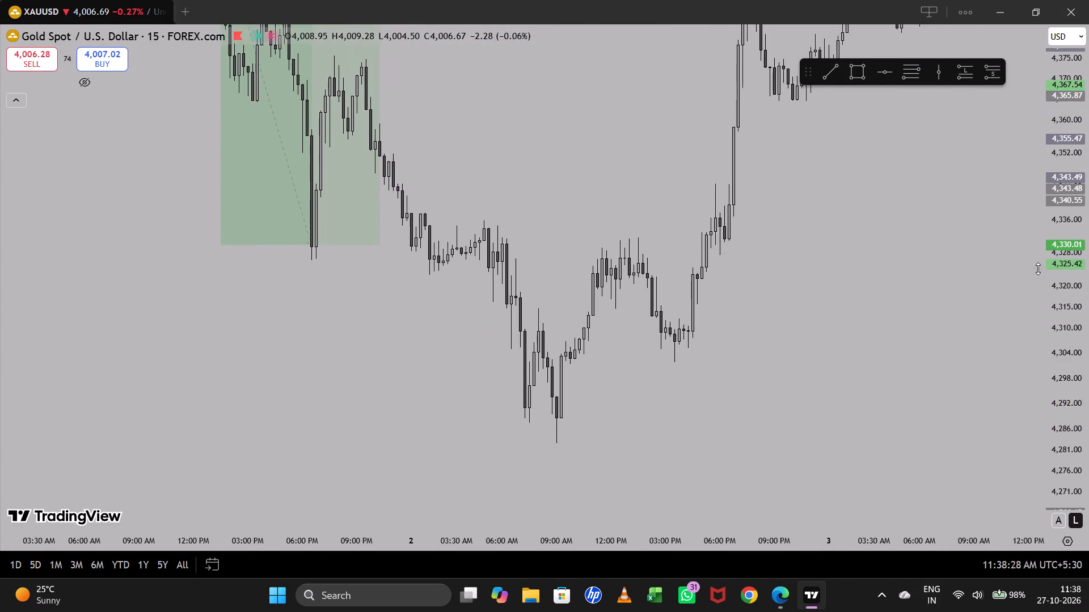
{"action": "scroll", "coordinate": [975, 285], "scroll_direction": "down", "scroll_amount": 2}
{"action": "scroll", "coordinate": [975, 286], "scroll_direction": "up", "scroll_amount": 2}
{"action": "left_click_drag", "start_coordinate": [779, 266], "coordinate": [634, 377]}
{"action": "left_click_drag", "start_coordinate": [1088, 165], "coordinate": [1088, 201]}
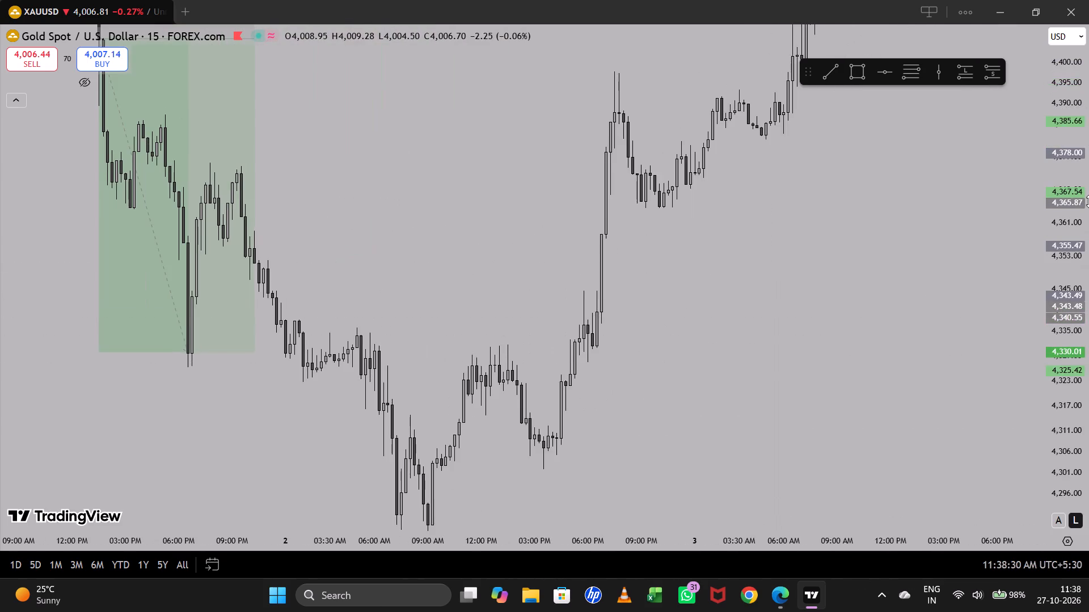
{"action": "left_click_drag", "start_coordinate": [1088, 201], "coordinate": [1087, 215]}
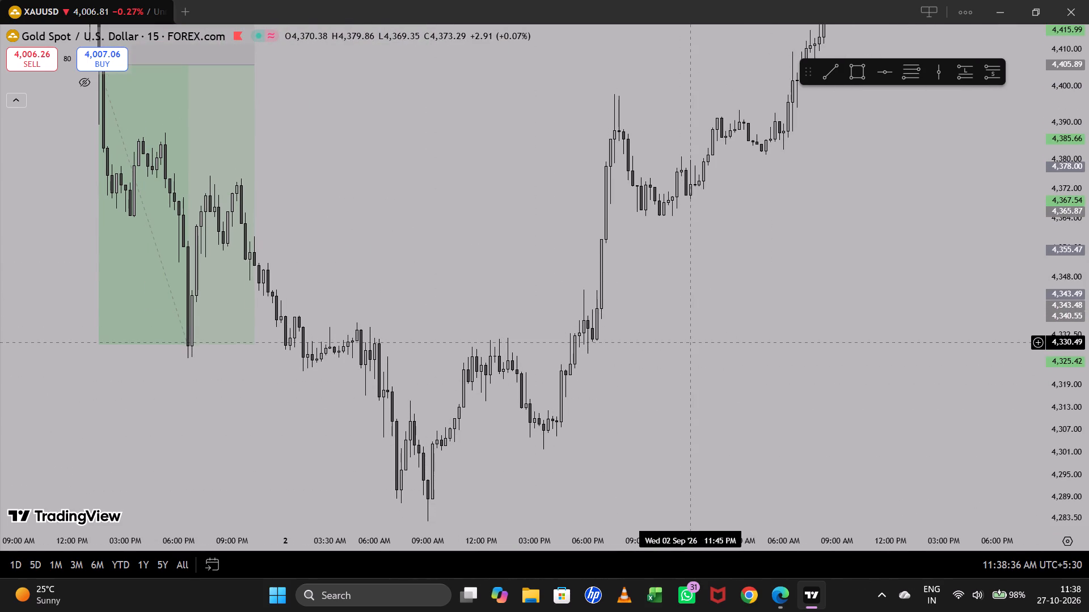
{"action": "left_click_drag", "start_coordinate": [1076, 240], "coordinate": [1078, 100]}
{"action": "left_click_drag", "start_coordinate": [882, 257], "coordinate": [807, 185]}
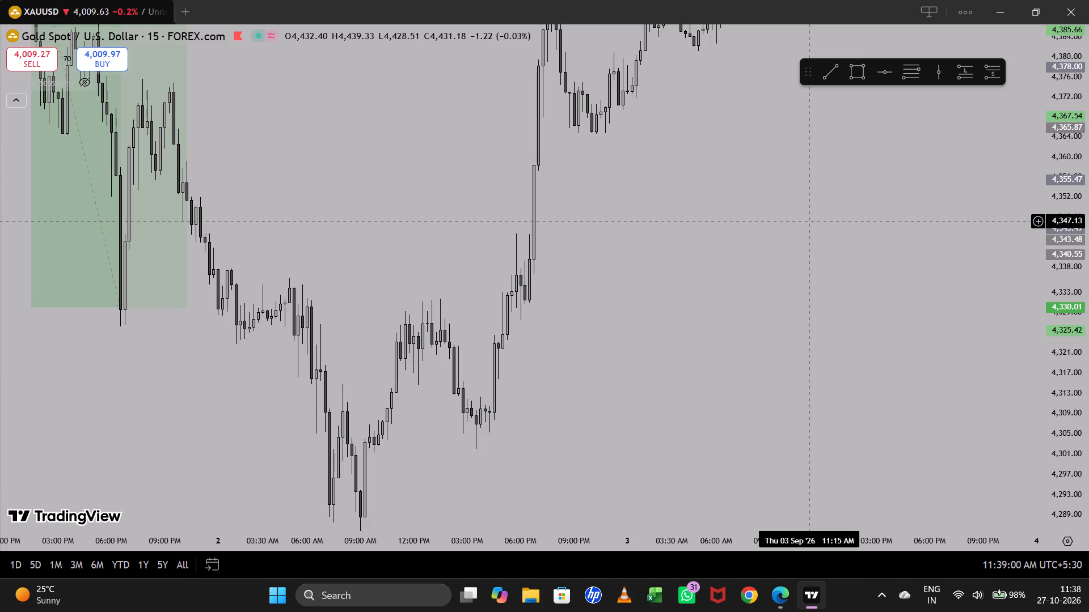
{"action": "left_click_drag", "start_coordinate": [847, 229], "coordinate": [831, 246]}
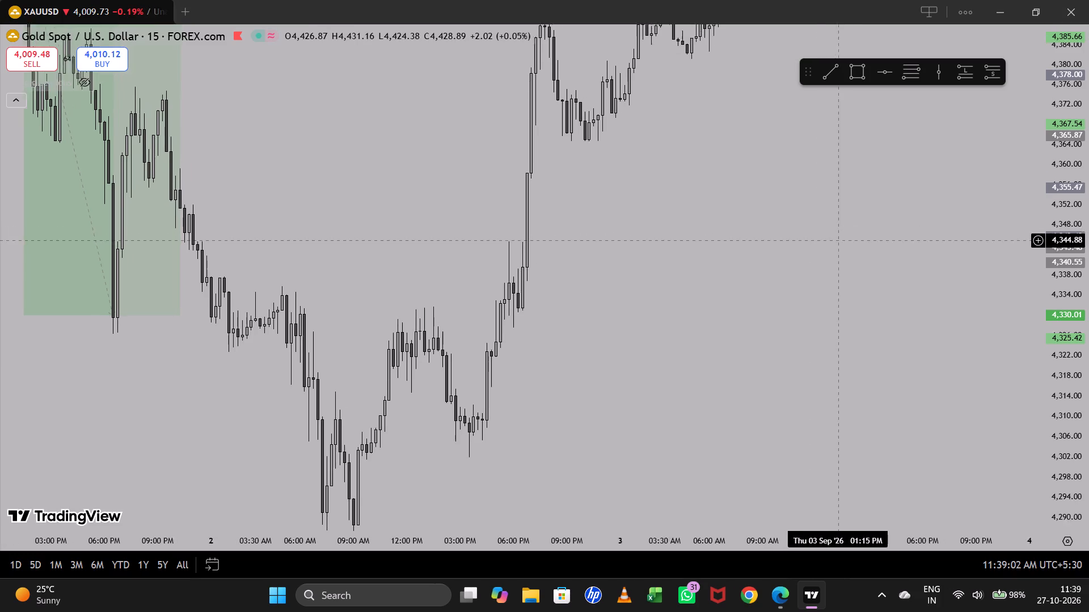
{"action": "left_click_drag", "start_coordinate": [831, 246], "coordinate": [825, 256]}
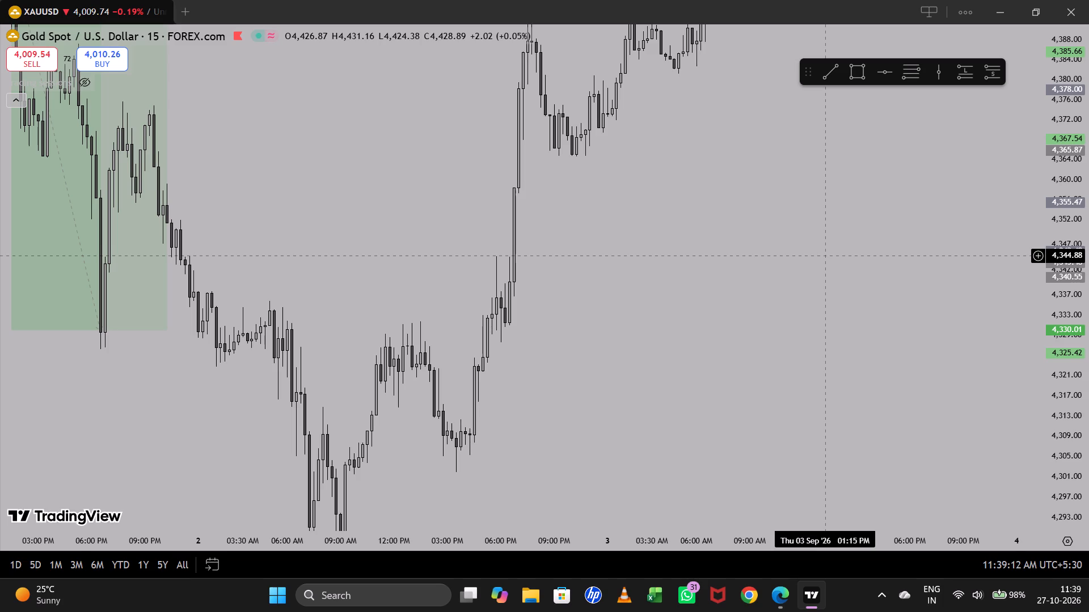
{"action": "left_click_drag", "start_coordinate": [825, 270], "coordinate": [774, 342]}
{"action": "left_click_drag", "start_coordinate": [1088, 269], "coordinate": [1088, 255]}
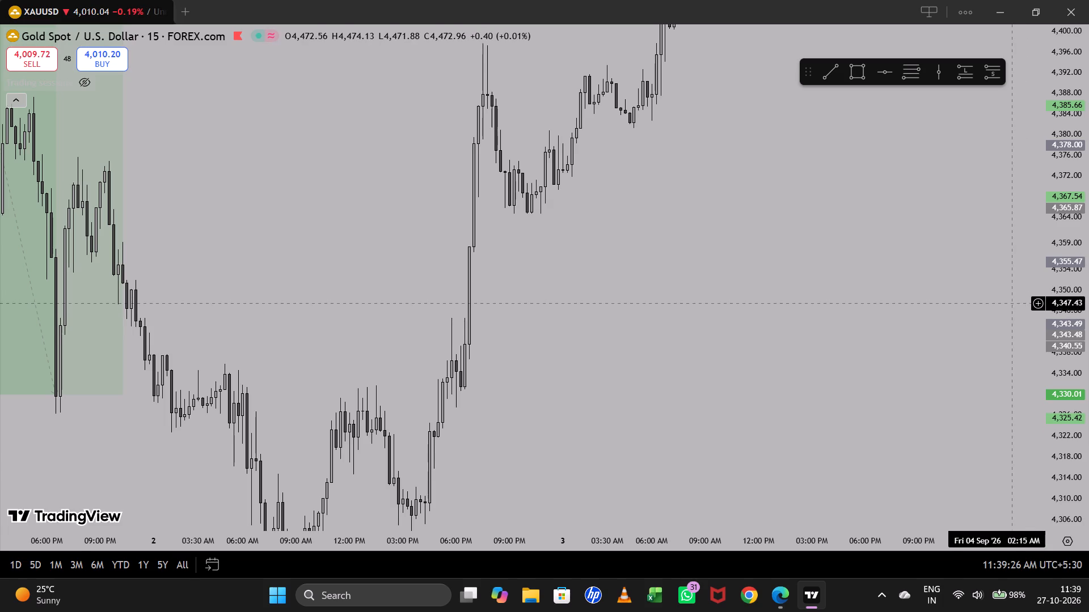
{"action": "left_click_drag", "start_coordinate": [976, 291], "coordinate": [883, 364]}
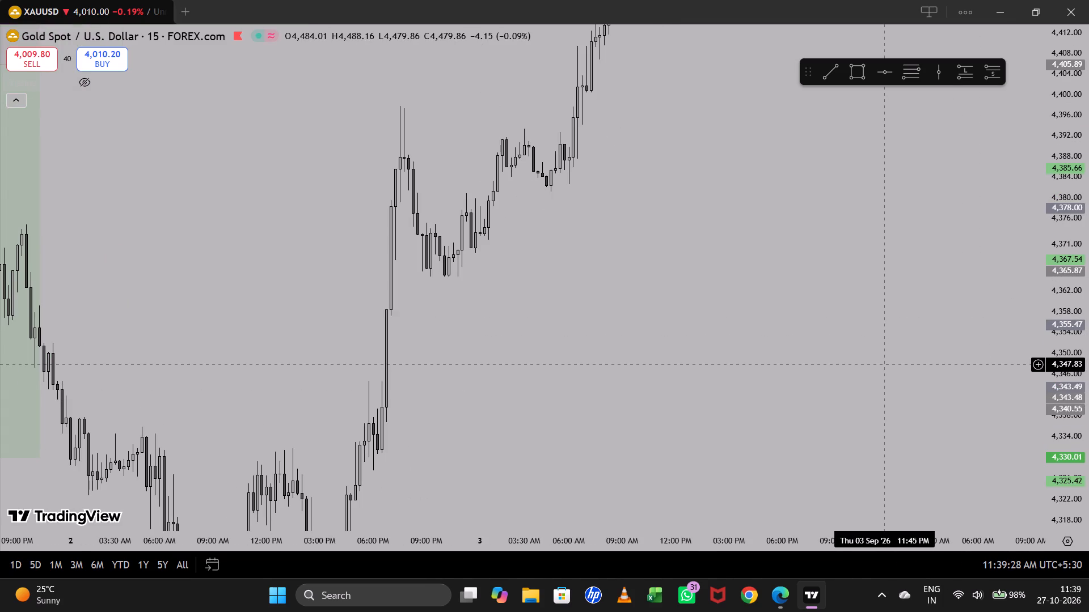
{"action": "left_click_drag", "start_coordinate": [883, 365], "coordinate": [801, 428]}
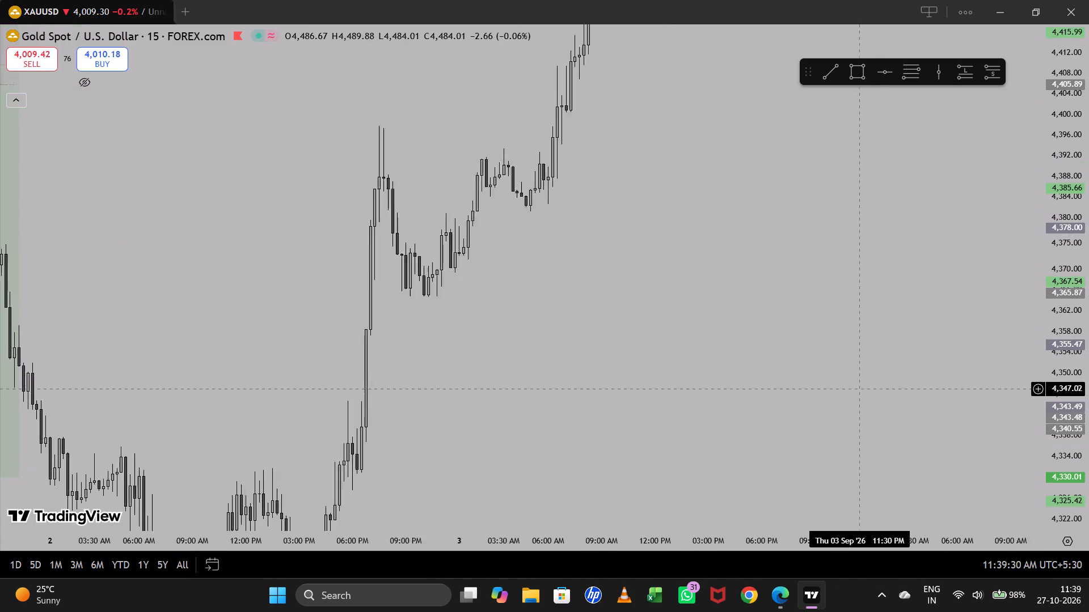
{"action": "left_click_drag", "start_coordinate": [801, 428], "coordinate": [800, 430]}
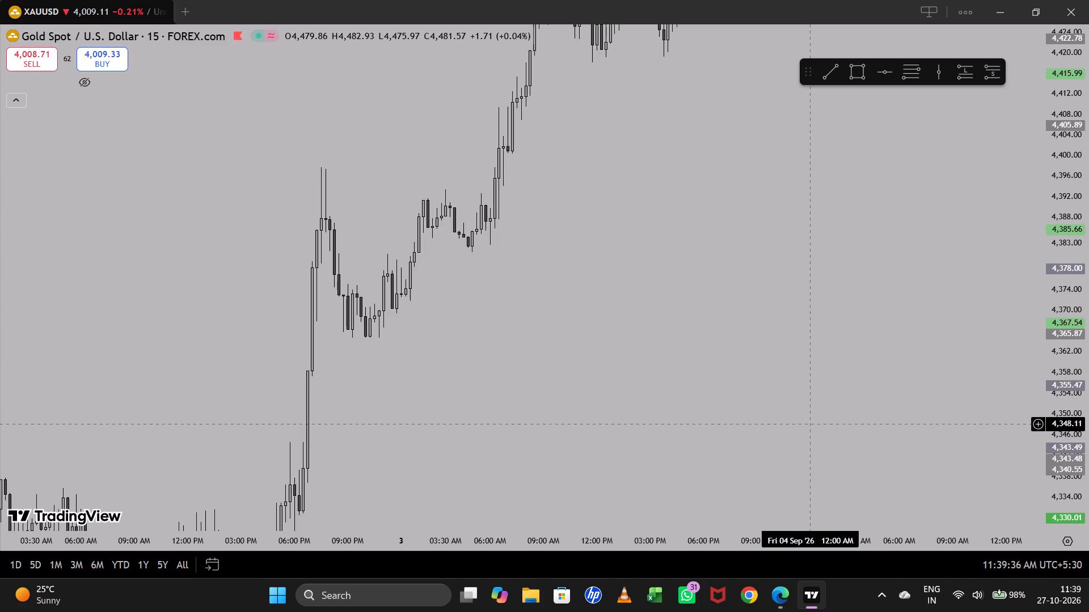
{"action": "left_click_drag", "start_coordinate": [896, 302], "coordinate": [741, 494]}
{"action": "left_click_drag", "start_coordinate": [836, 333], "coordinate": [766, 483]}
{"action": "left_click_drag", "start_coordinate": [1078, 157], "coordinate": [1066, 230]}
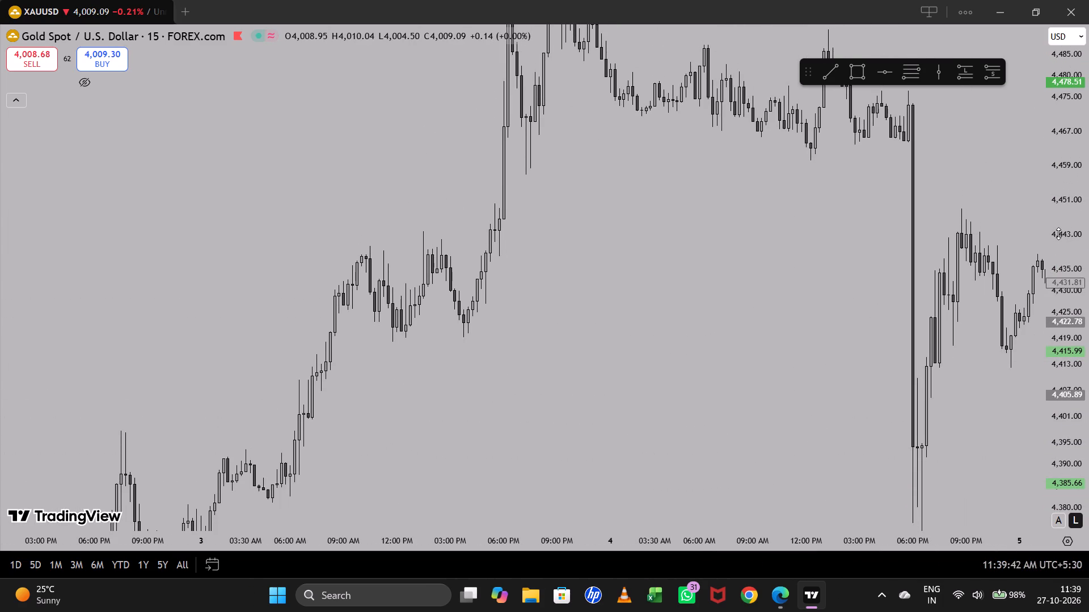
{"action": "left_click_drag", "start_coordinate": [1087, 182], "coordinate": [1078, 167]}
{"action": "left_click_drag", "start_coordinate": [957, 160], "coordinate": [898, 234]}
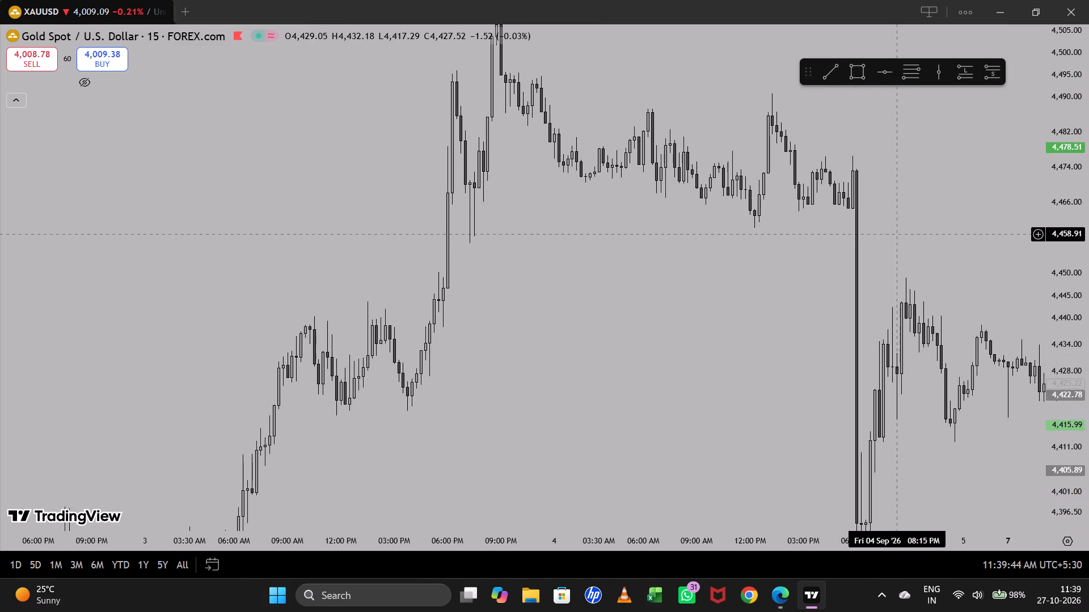
{"action": "left_click_drag", "start_coordinate": [628, 318], "coordinate": [635, 262]}
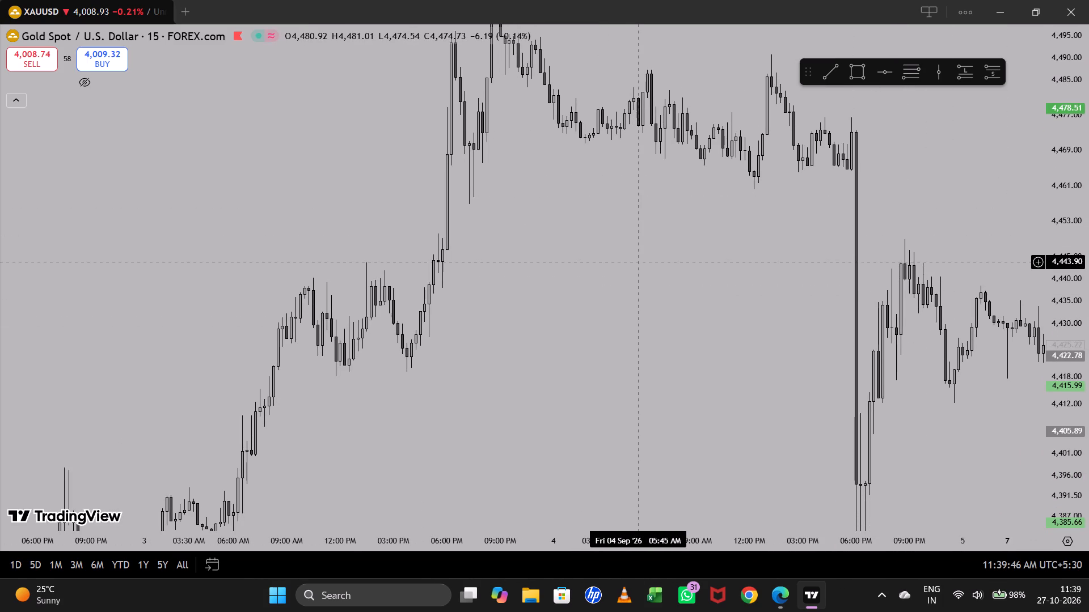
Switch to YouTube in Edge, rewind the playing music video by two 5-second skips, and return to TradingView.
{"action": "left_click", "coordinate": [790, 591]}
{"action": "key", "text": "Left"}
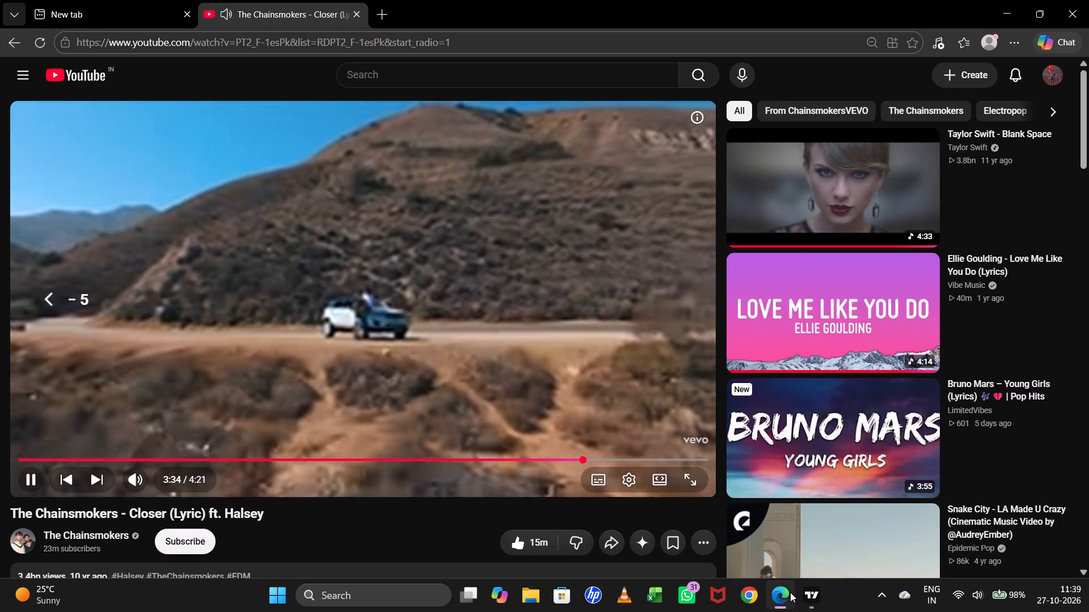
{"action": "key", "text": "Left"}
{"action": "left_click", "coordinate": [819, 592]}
Examine the candles from 4 to 8 September for swing lows that could support a rising trend line.
{"action": "left_click_drag", "start_coordinate": [964, 279], "coordinate": [755, 304]}
{"action": "left_click", "coordinate": [1088, 273]}
{"action": "left_click_drag", "start_coordinate": [881, 296], "coordinate": [843, 275]}
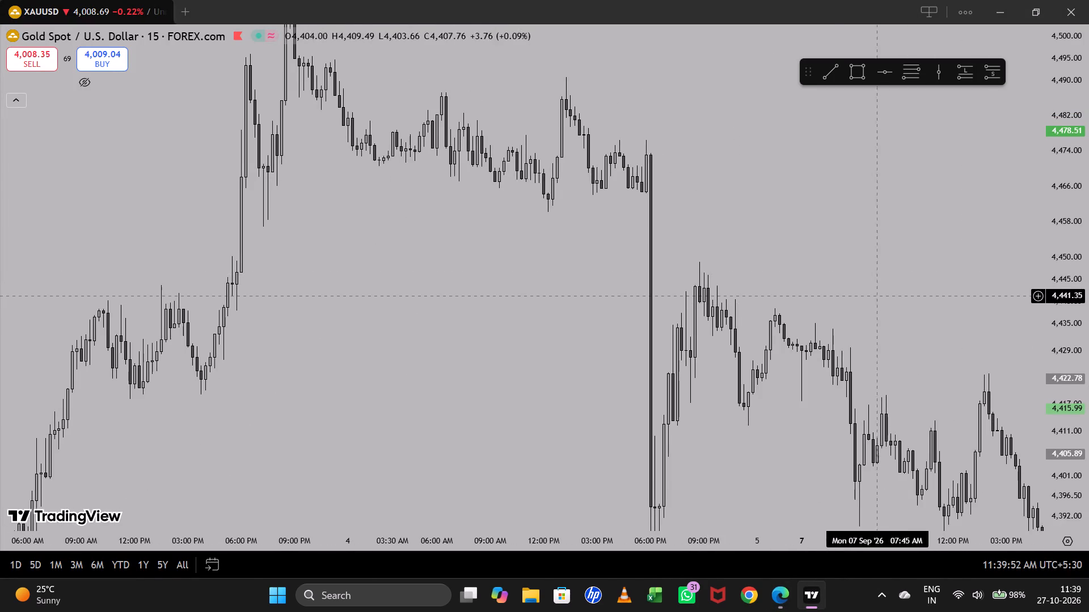
{"action": "left_click_drag", "start_coordinate": [843, 275], "coordinate": [836, 267]}
{"action": "left_click_drag", "start_coordinate": [943, 267], "coordinate": [706, 250]}
{"action": "left_click_drag", "start_coordinate": [1088, 286], "coordinate": [1086, 278]}
{"action": "left_click_drag", "start_coordinate": [977, 283], "coordinate": [949, 271]}
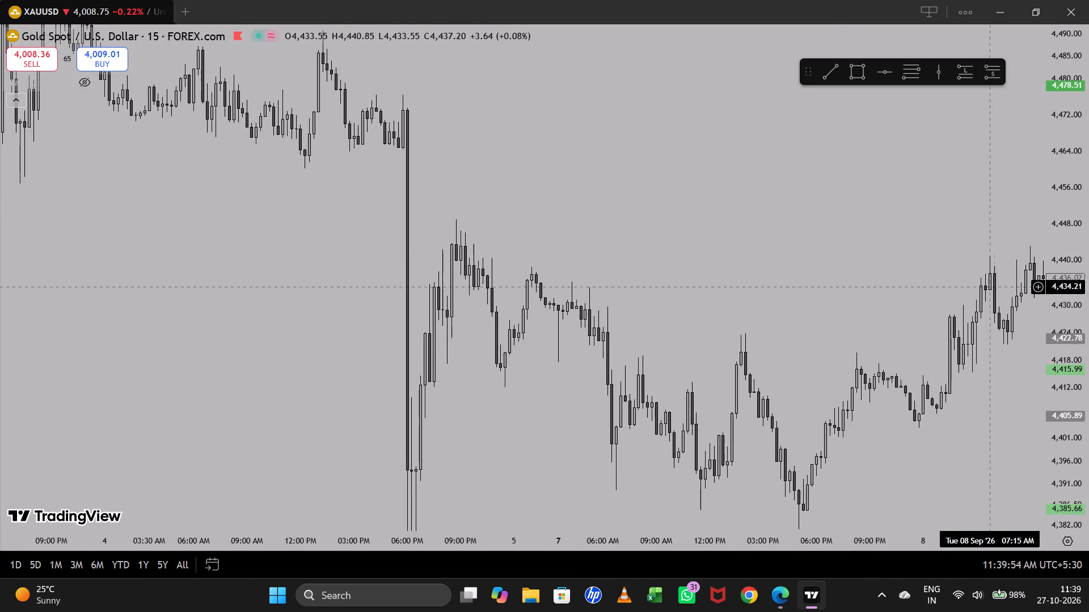
{"action": "left_click_drag", "start_coordinate": [949, 271], "coordinate": [883, 231]}
{"action": "left_click", "coordinate": [812, 229]}
{"action": "left_click_drag", "start_coordinate": [1088, 270], "coordinate": [1086, 223]}
{"action": "left_click_drag", "start_coordinate": [875, 216], "coordinate": [797, 164]}
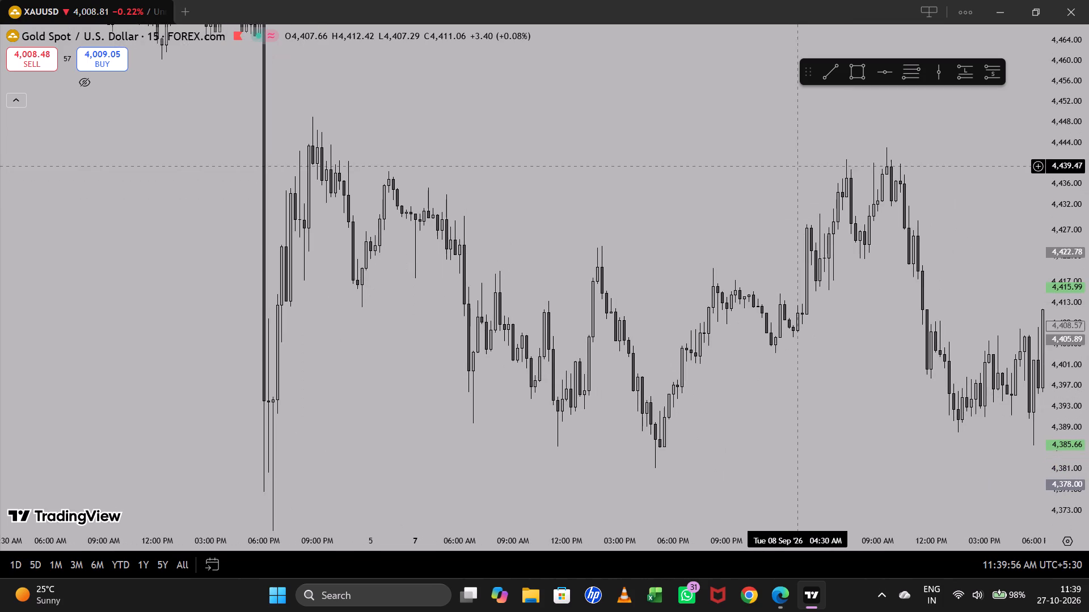
{"action": "left_click_drag", "start_coordinate": [787, 385], "coordinate": [733, 336]}
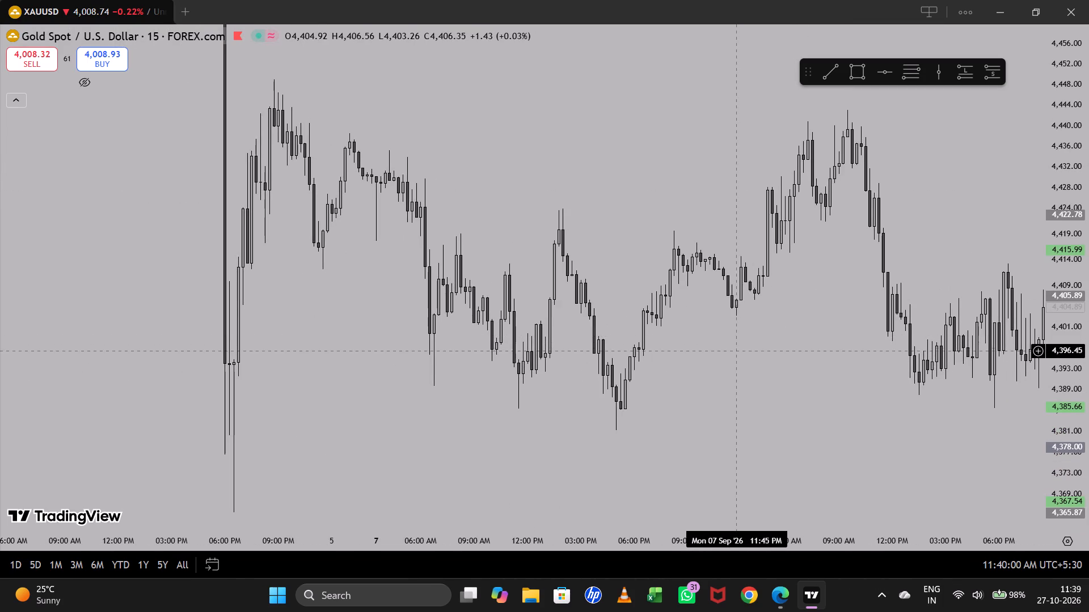
{"action": "left_click_drag", "start_coordinate": [725, 380], "coordinate": [694, 364]}
{"action": "left_click_drag", "start_coordinate": [1088, 330], "coordinate": [1087, 319]}
{"action": "left_click_drag", "start_coordinate": [804, 370], "coordinate": [800, 345]}
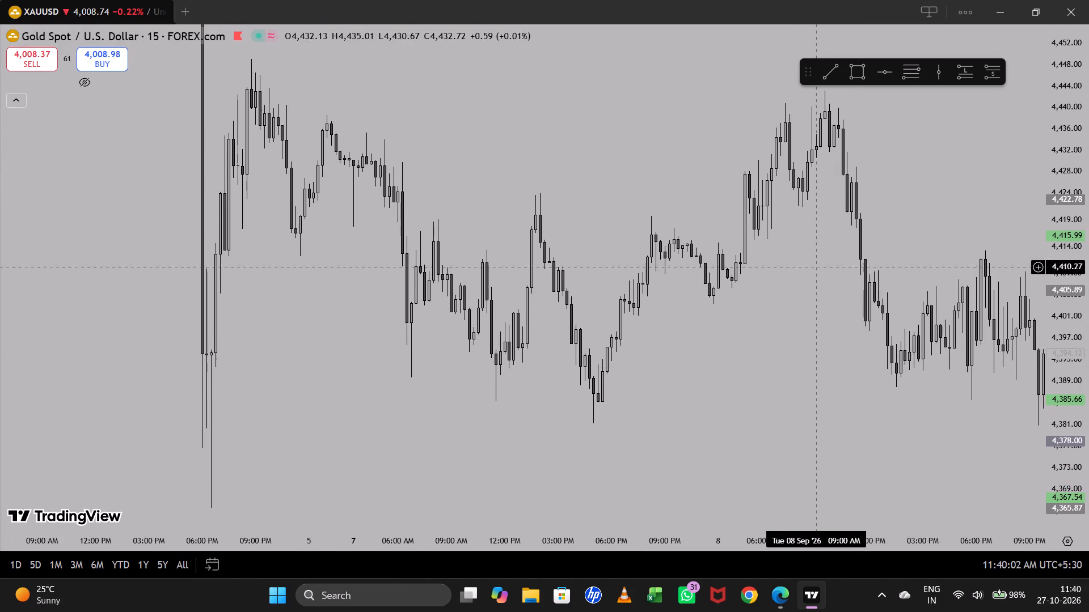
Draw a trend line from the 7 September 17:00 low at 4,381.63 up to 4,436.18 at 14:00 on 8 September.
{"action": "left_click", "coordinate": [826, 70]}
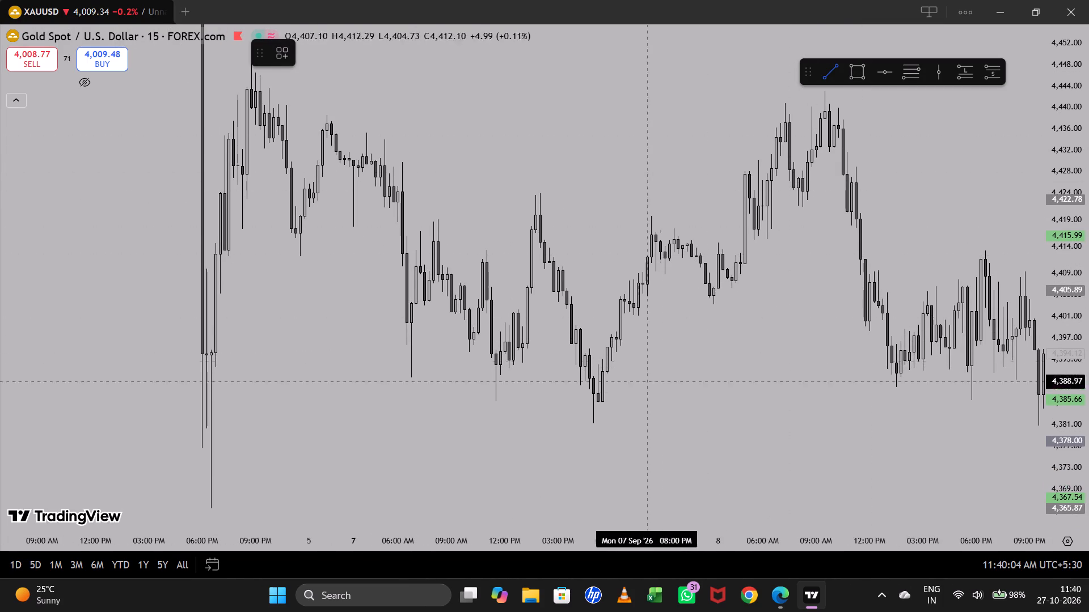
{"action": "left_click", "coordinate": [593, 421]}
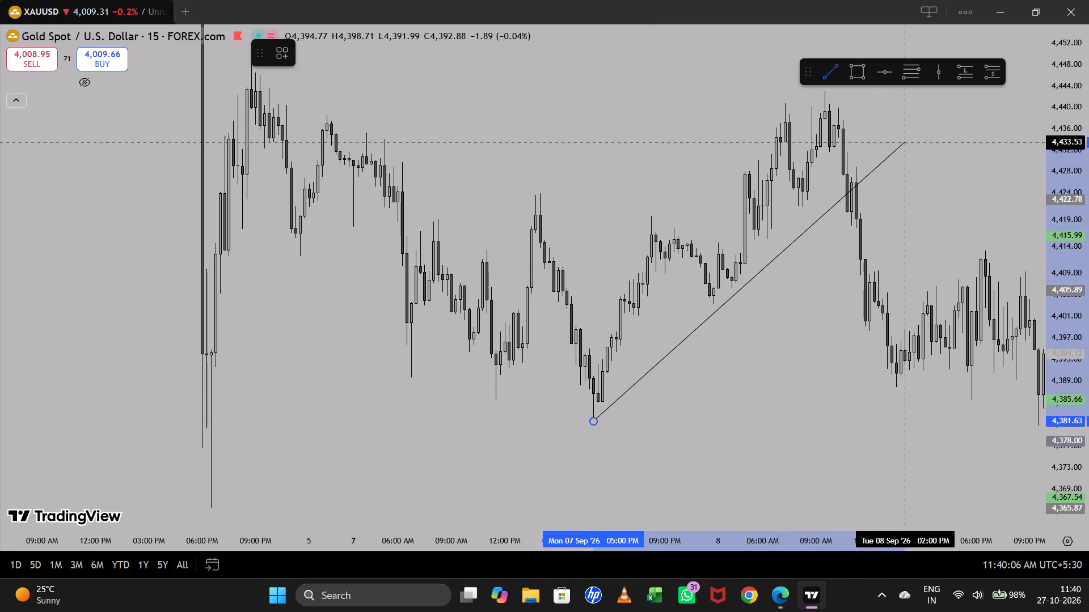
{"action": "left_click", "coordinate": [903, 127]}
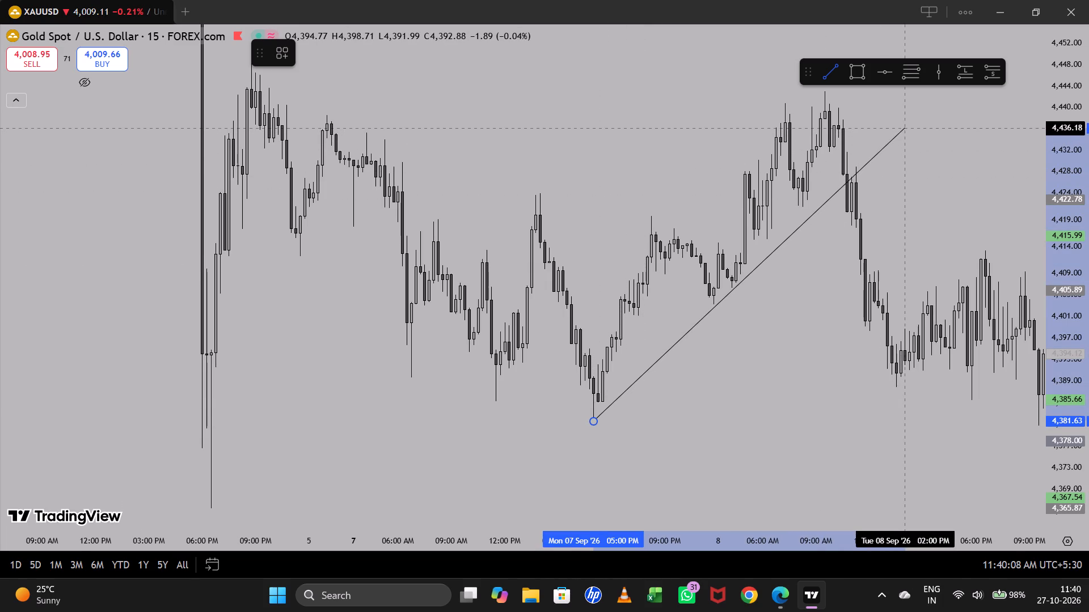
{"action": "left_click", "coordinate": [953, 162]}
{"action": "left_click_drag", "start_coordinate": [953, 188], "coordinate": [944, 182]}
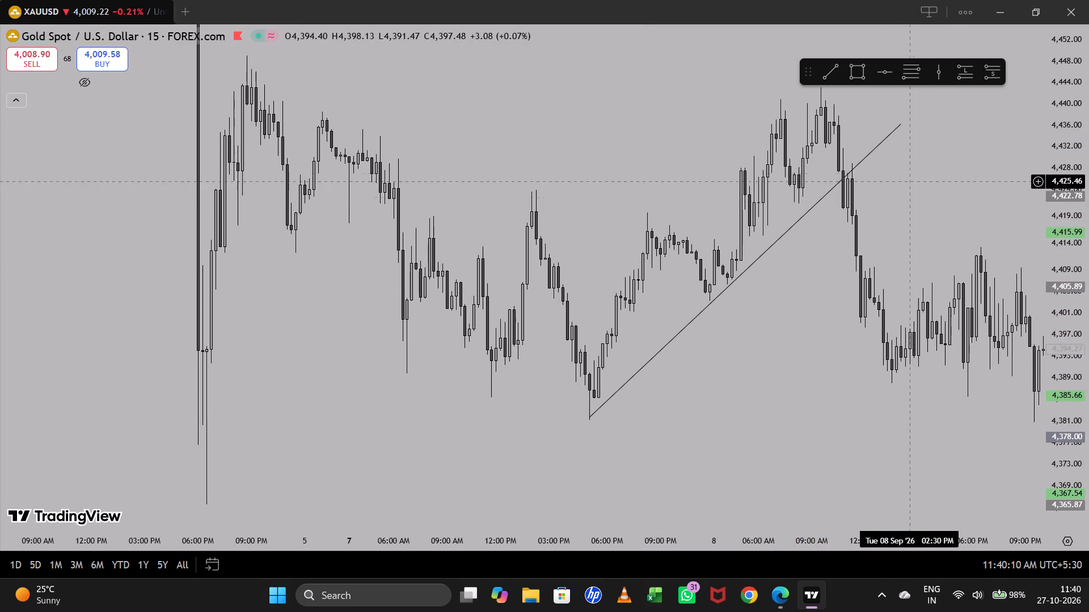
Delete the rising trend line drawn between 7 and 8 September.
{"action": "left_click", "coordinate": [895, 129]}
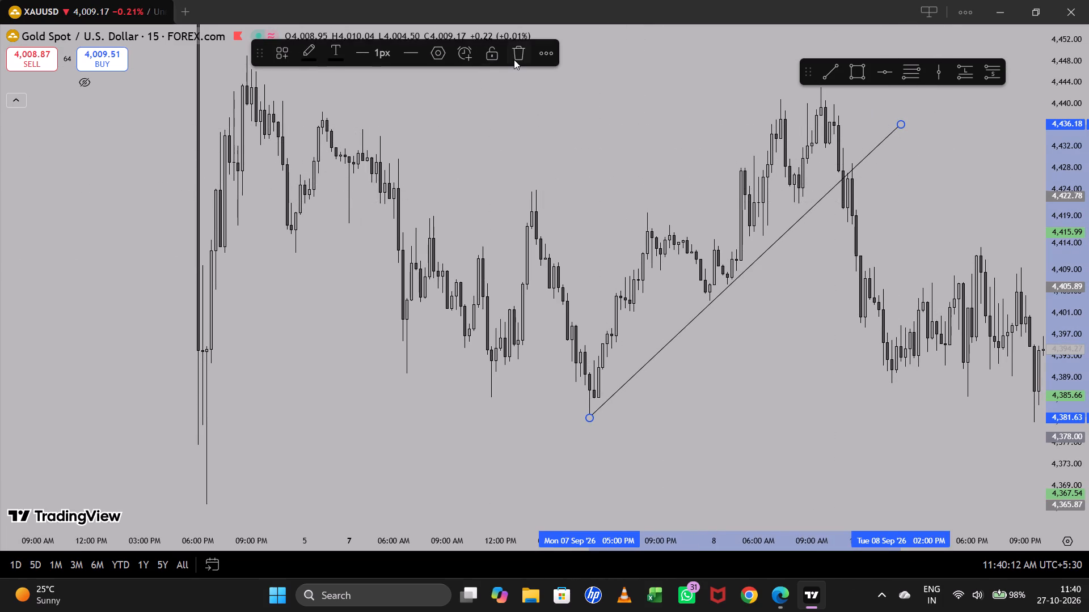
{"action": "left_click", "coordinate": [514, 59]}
Switch to YouTube in Edge, play the suggested video "Snake City - LA Made U Crazy", and return to TradingView.
{"action": "left_click", "coordinate": [774, 605]}
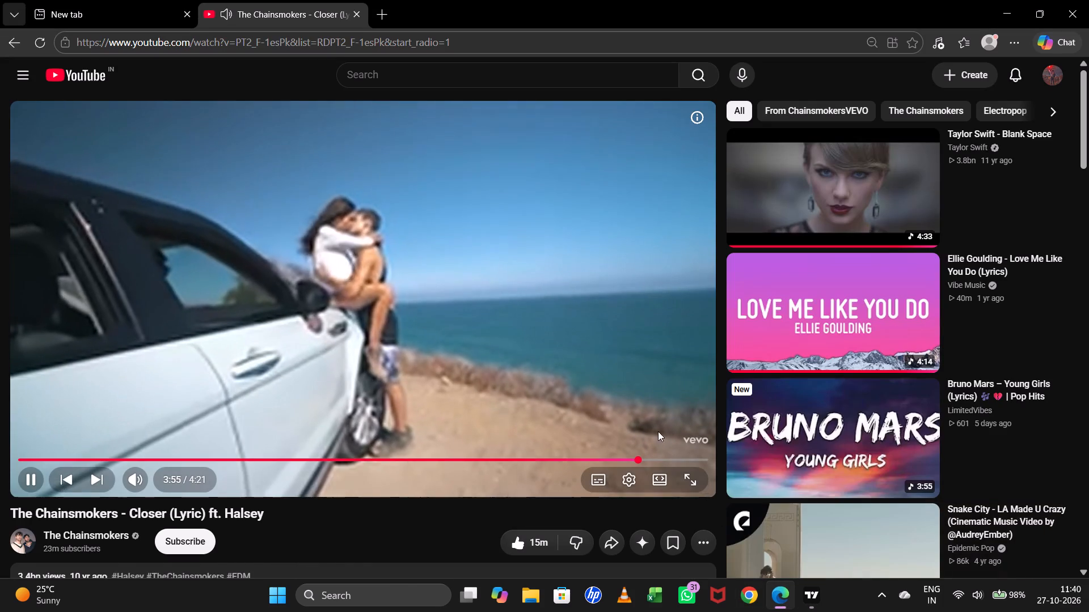
{"action": "scroll", "coordinate": [644, 438], "scroll_direction": "down", "scroll_amount": 3}
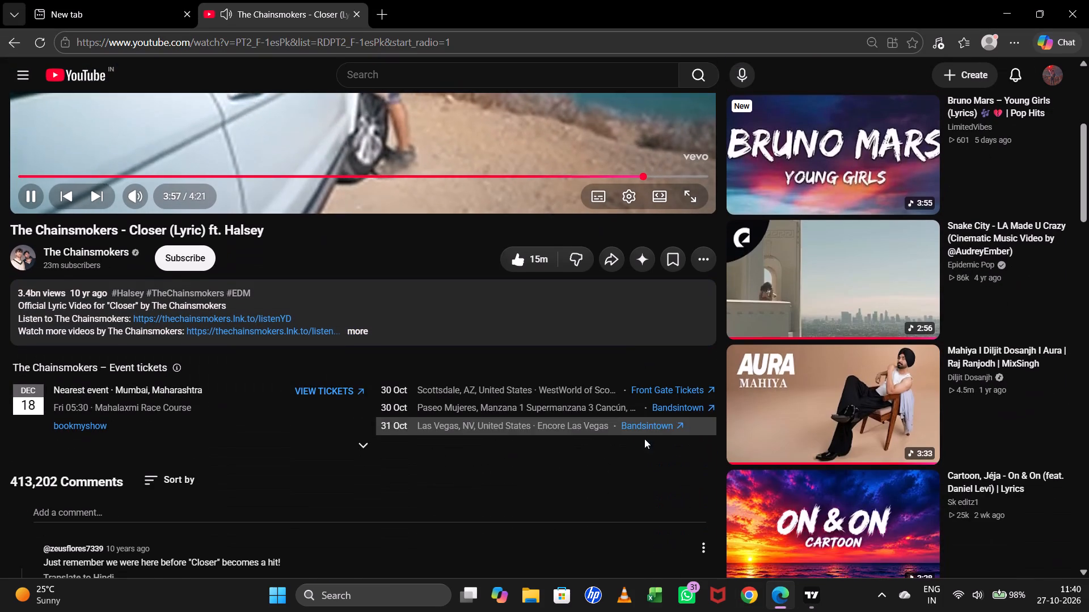
{"action": "left_click", "coordinate": [809, 275]}
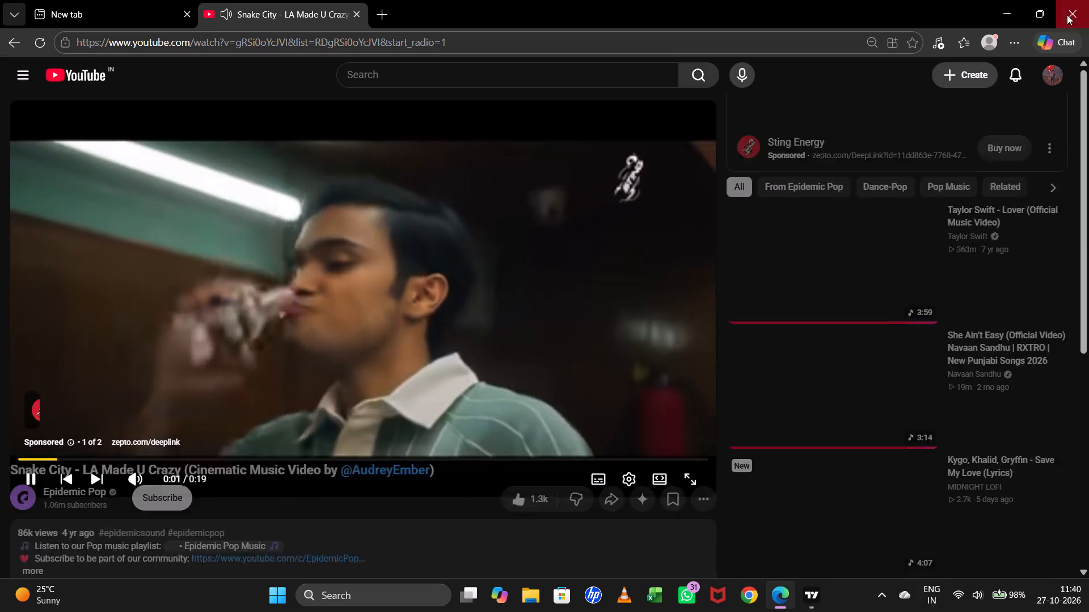
{"action": "left_click", "coordinate": [821, 597]}
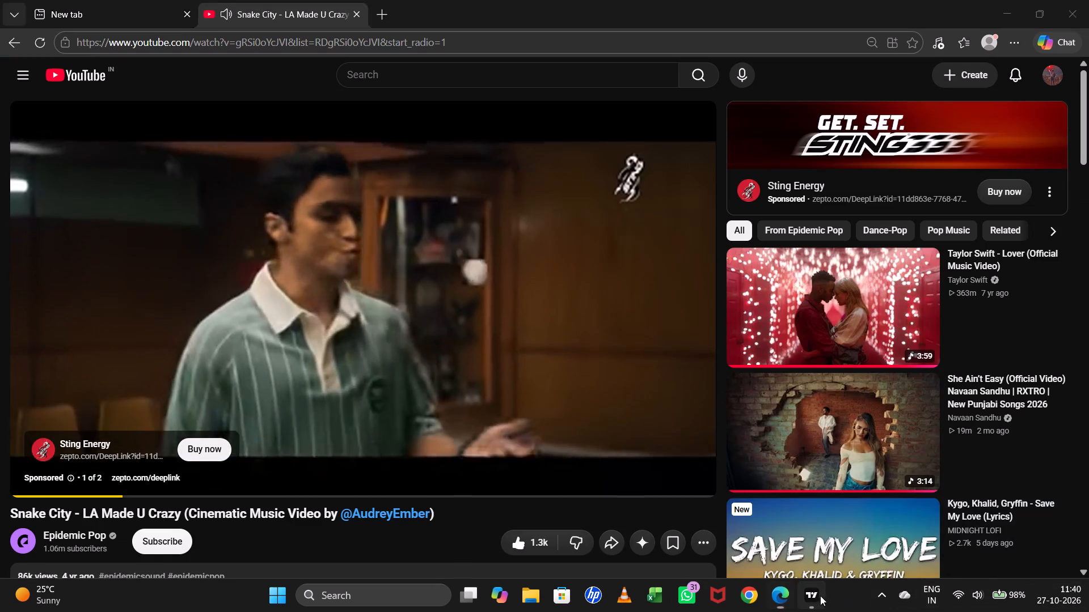
Examine the candles from 8 to 9 September for the next trend line breakout setup.
{"action": "left_click_drag", "start_coordinate": [953, 129], "coordinate": [804, 117]}
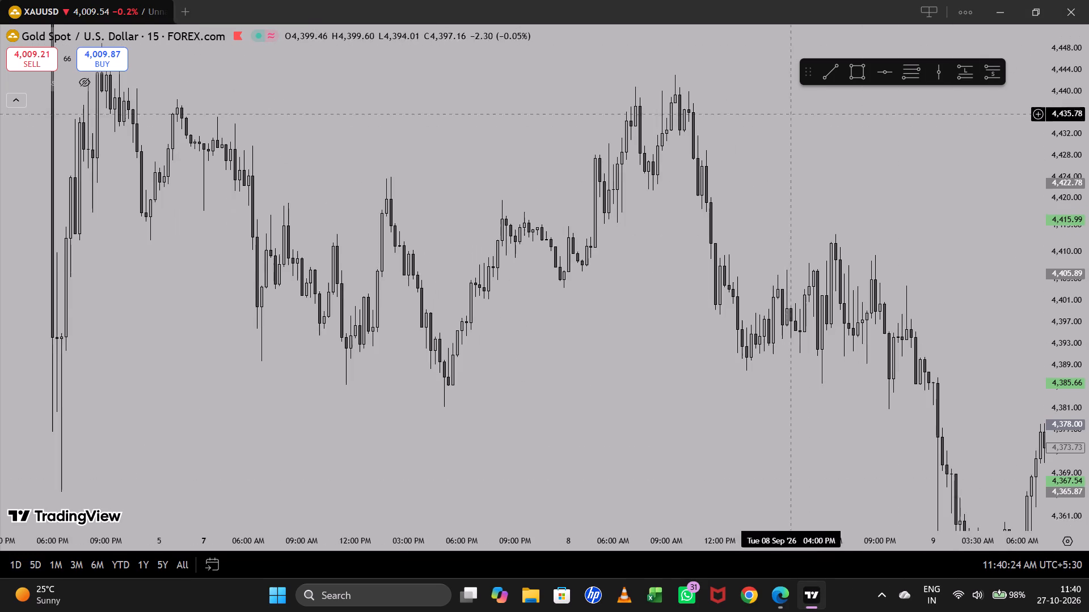
{"action": "left_click_drag", "start_coordinate": [1077, 167], "coordinate": [1086, 130]}
{"action": "left_click_drag", "start_coordinate": [1029, 169], "coordinate": [962, 177]}
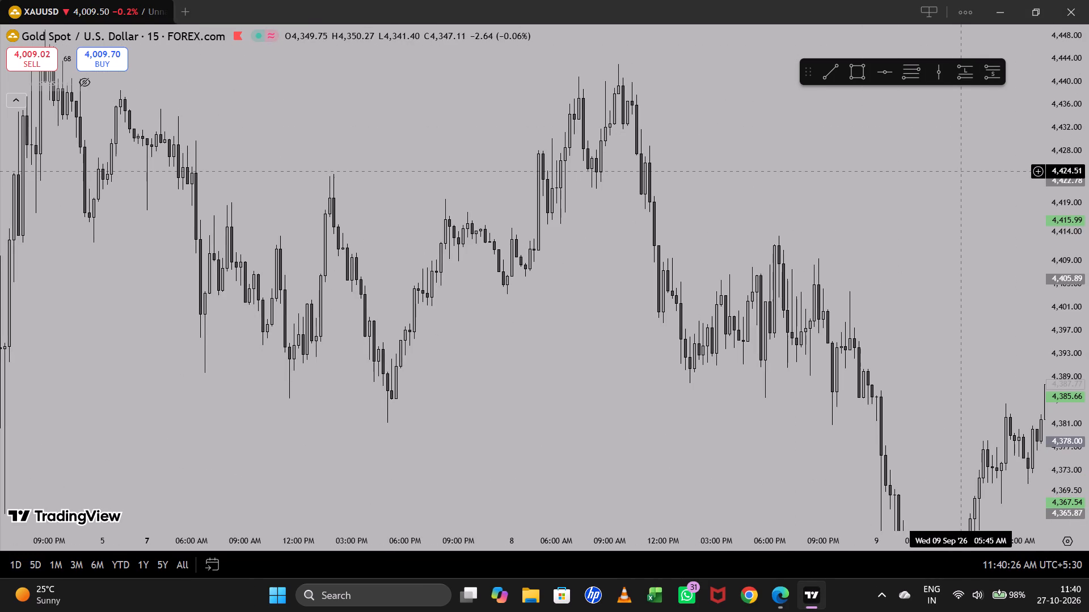
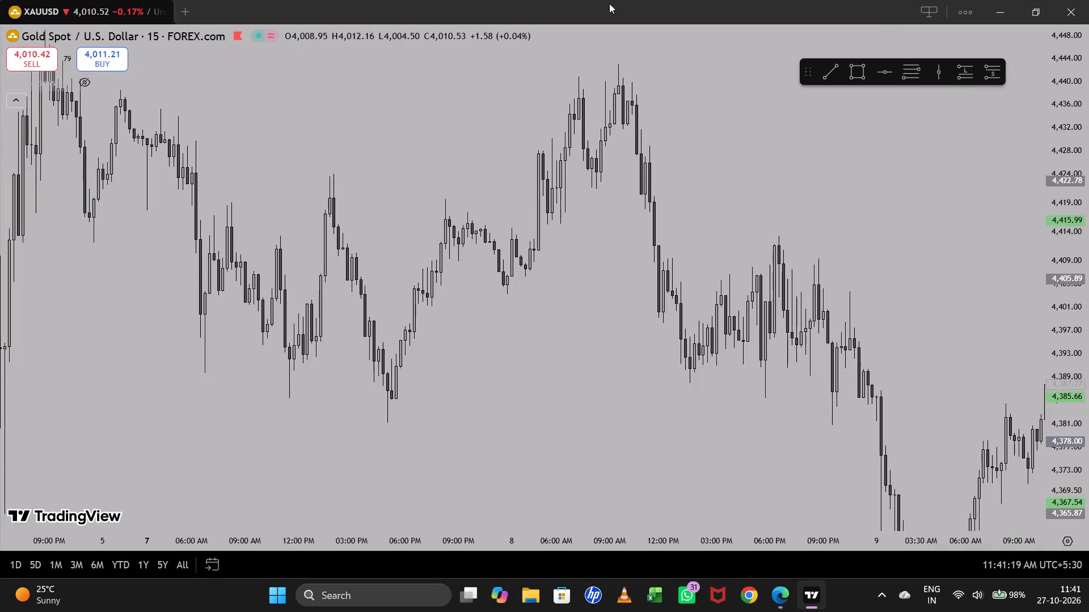
Examine the candles from 9 to 12 September for the next trend line breakout setup.
{"action": "left_click_drag", "start_coordinate": [862, 246], "coordinate": [749, 126]}
{"action": "left_click_drag", "start_coordinate": [984, 252], "coordinate": [837, 147]}
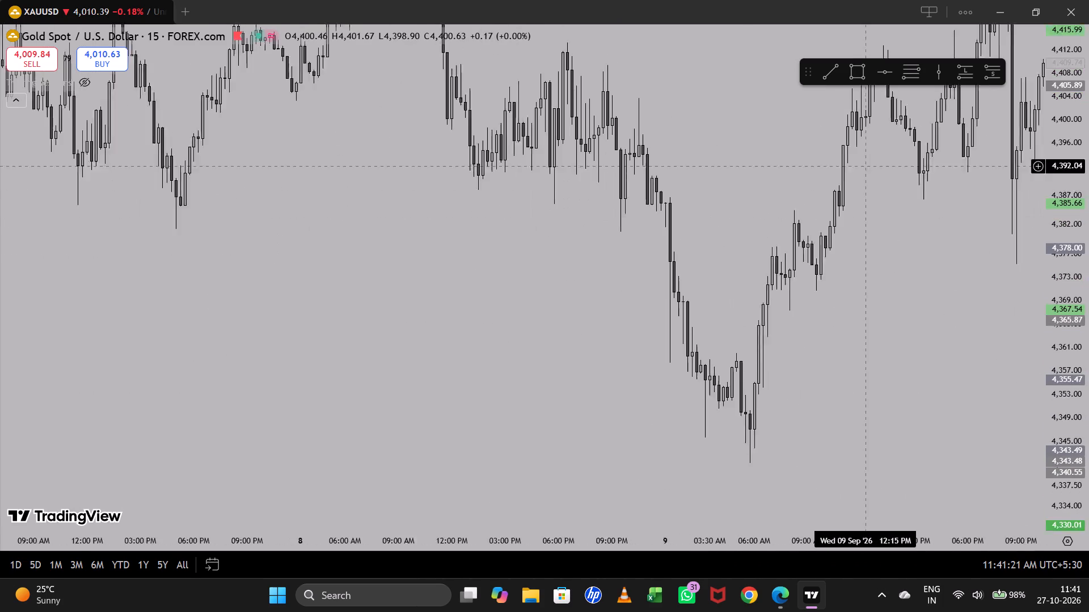
{"action": "left_click_drag", "start_coordinate": [1088, 256], "coordinate": [1077, 208]}
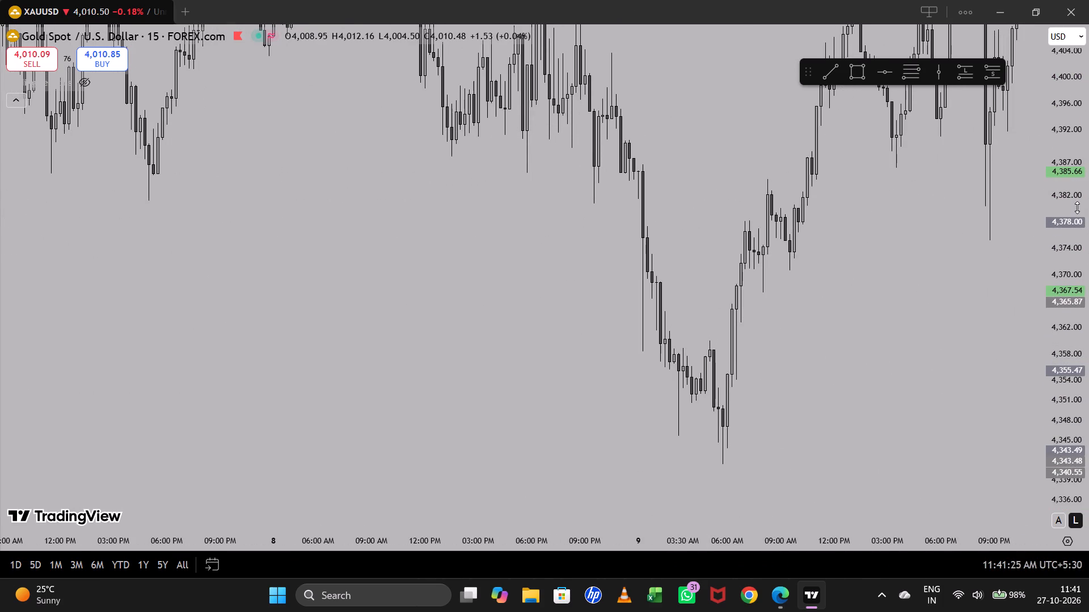
{"action": "left_click_drag", "start_coordinate": [918, 325], "coordinate": [706, 368]}
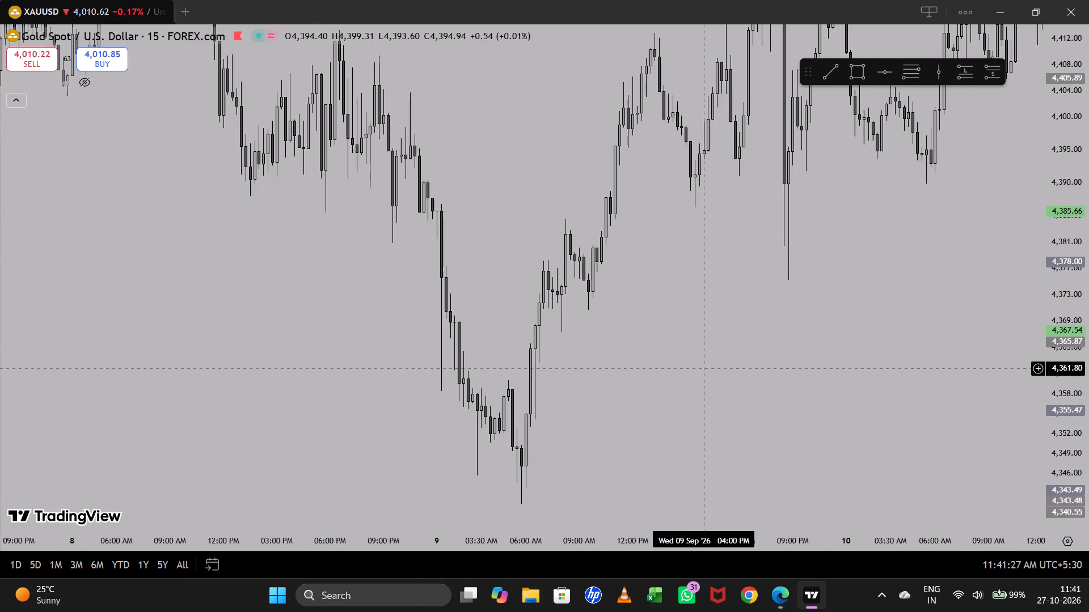
{"action": "left_click_drag", "start_coordinate": [1088, 172], "coordinate": [1083, 152]}
{"action": "left_click_drag", "start_coordinate": [1084, 155], "coordinate": [1083, 181]}
{"action": "left_click_drag", "start_coordinate": [986, 194], "coordinate": [775, 324]}
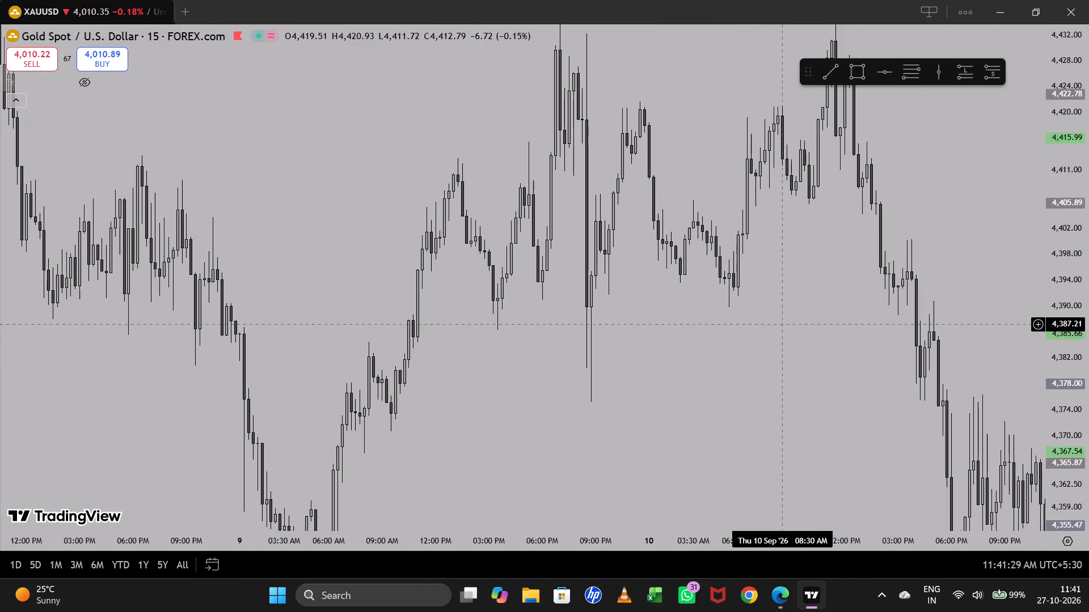
{"action": "left_click_drag", "start_coordinate": [783, 336], "coordinate": [764, 295]}
{"action": "left_click_drag", "start_coordinate": [981, 163], "coordinate": [968, 178]}
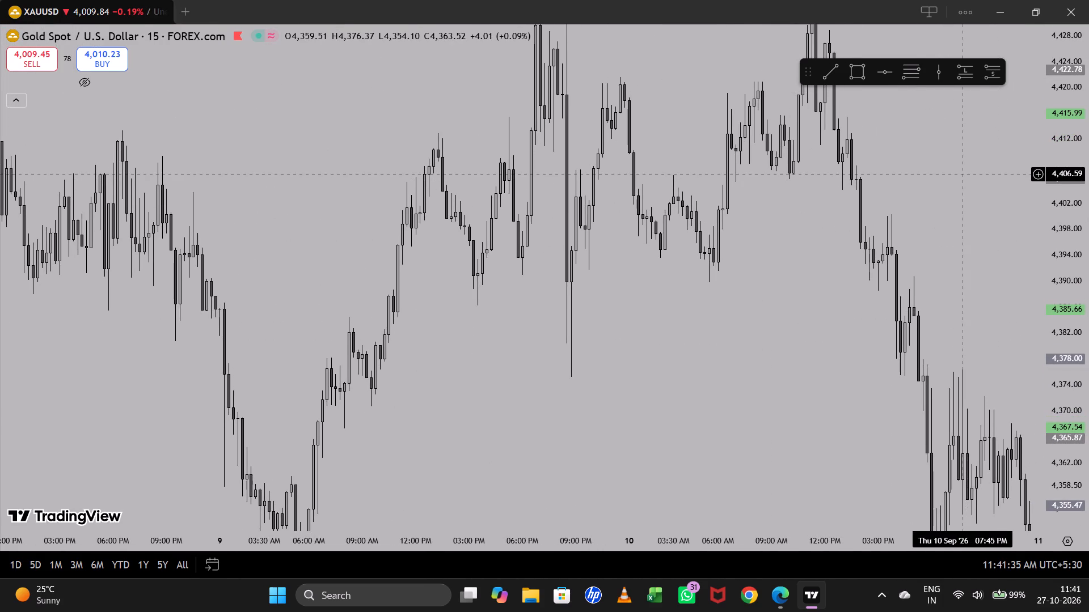
{"action": "left_click_drag", "start_coordinate": [1053, 133], "coordinate": [1057, 178]}
{"action": "left_click_drag", "start_coordinate": [974, 244], "coordinate": [860, 167]}
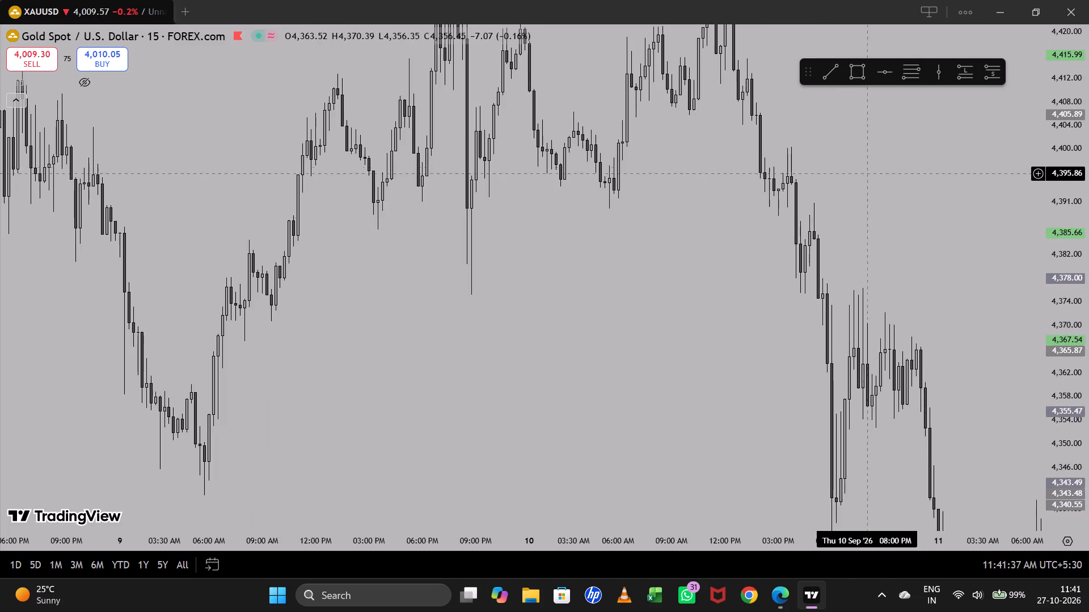
{"action": "left_click_drag", "start_coordinate": [923, 221], "coordinate": [705, 231]}
{"action": "left_click_drag", "start_coordinate": [1087, 164], "coordinate": [1080, 197]}
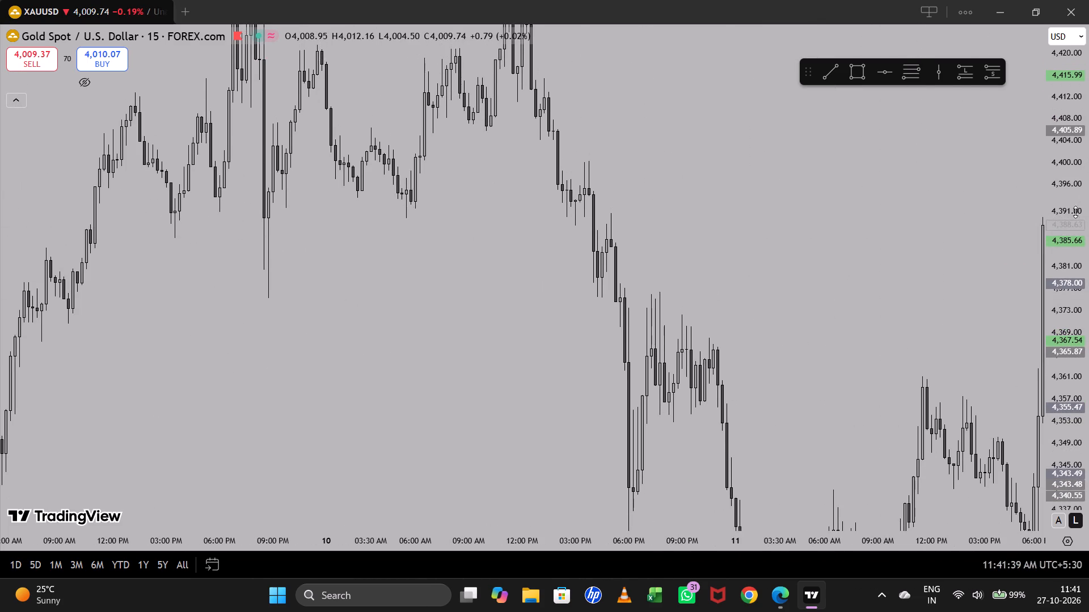
{"action": "left_click_drag", "start_coordinate": [897, 190], "coordinate": [845, 253]}
{"action": "left_click_drag", "start_coordinate": [1080, 184], "coordinate": [1074, 206]}
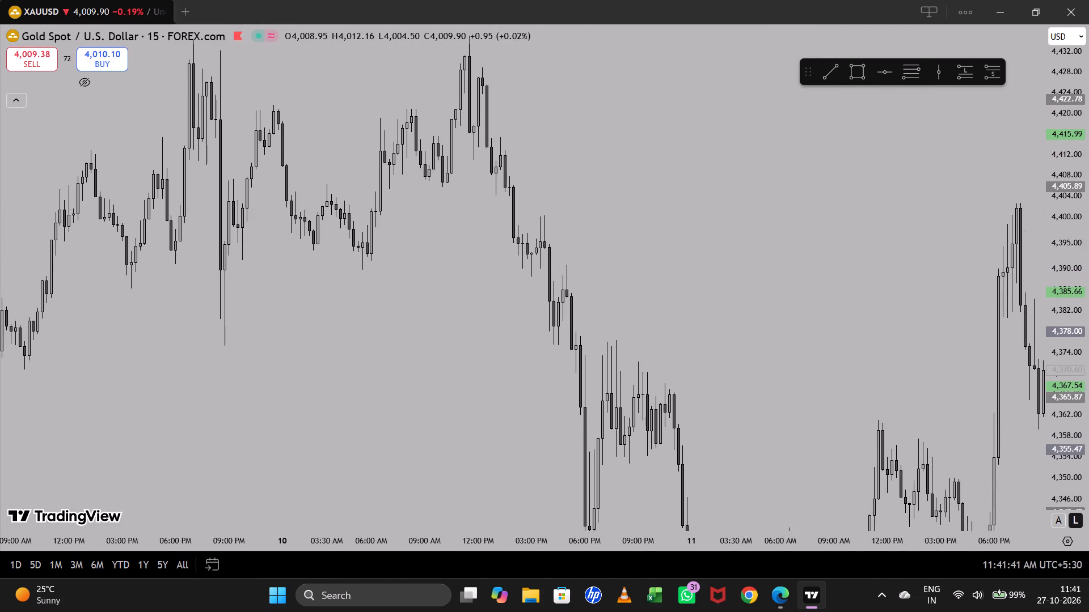
{"action": "left_click_drag", "start_coordinate": [885, 207], "coordinate": [875, 220]}
{"action": "left_click_drag", "start_coordinate": [1086, 162], "coordinate": [1069, 220]}
{"action": "left_click_drag", "start_coordinate": [781, 221], "coordinate": [685, 139]}
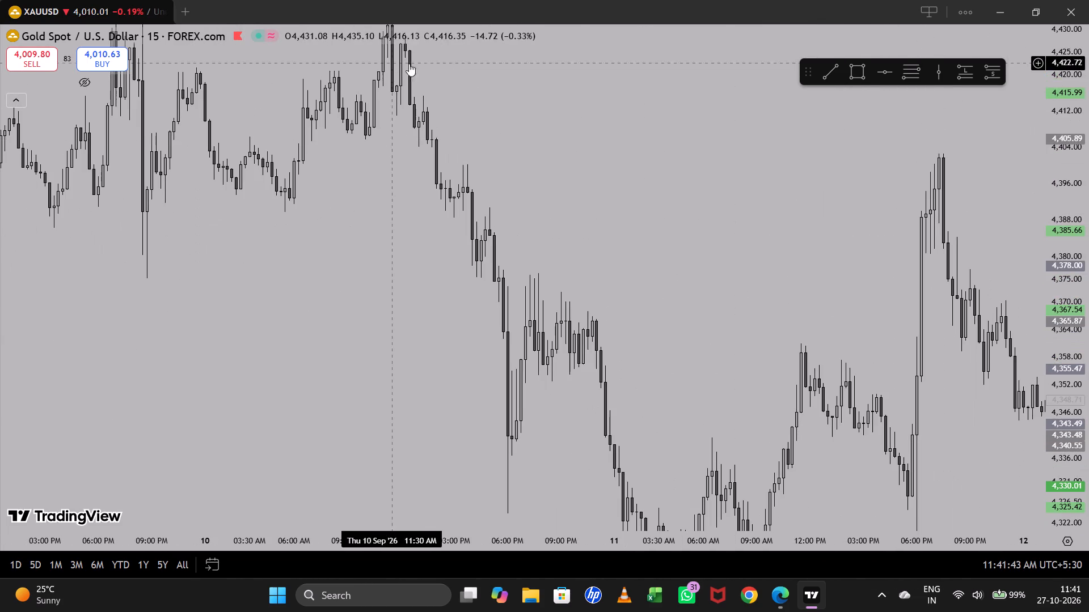
{"action": "left_click_drag", "start_coordinate": [1080, 182], "coordinate": [1071, 277]}
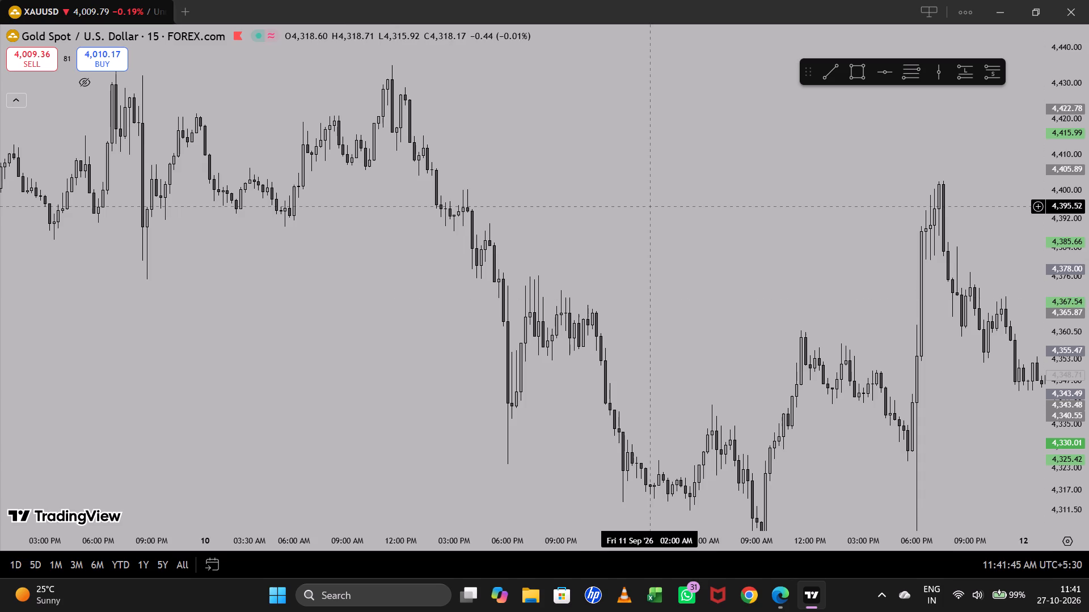
Draw a falling trend line from the 10 September 11:30 high at 4,435.04 to about 4,313 near 09:00 on 11 September.
{"action": "left_click", "coordinate": [825, 75]}
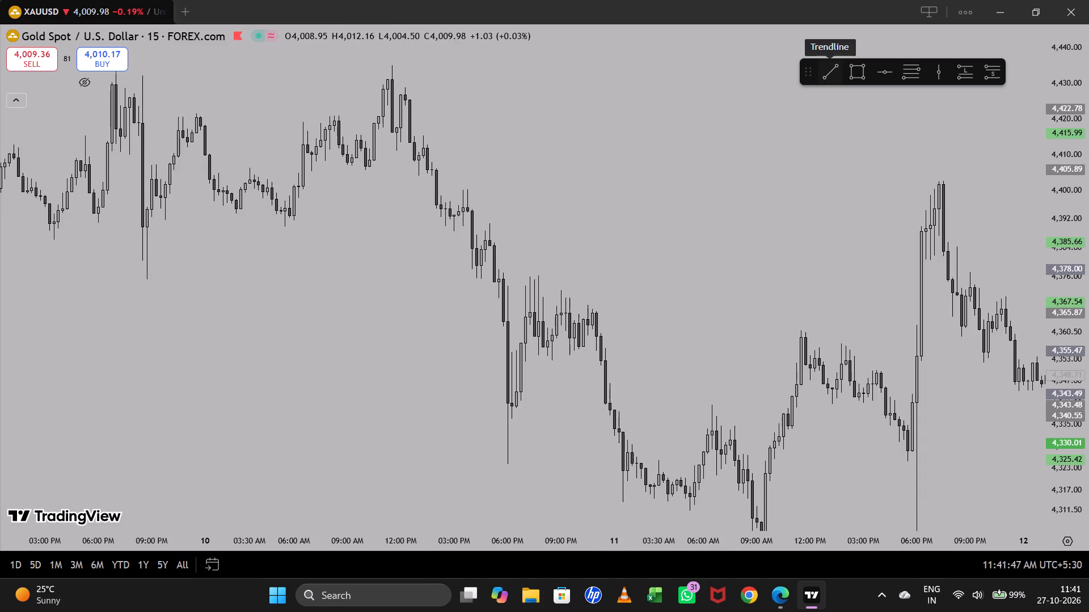
{"action": "left_click", "coordinate": [392, 66]}
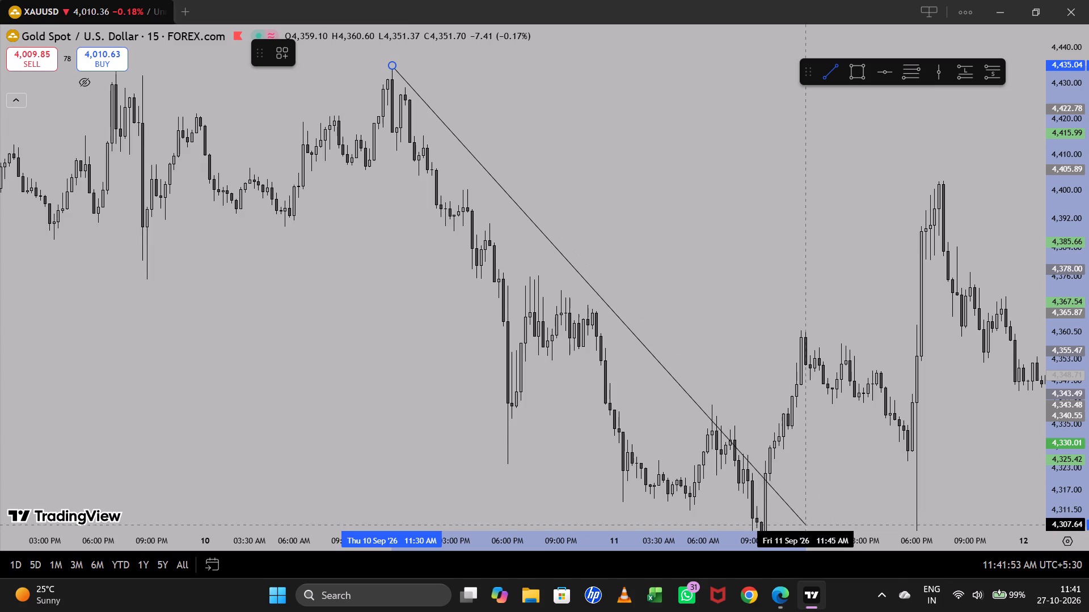
{"action": "left_click", "coordinate": [755, 504]}
{"action": "left_click", "coordinate": [796, 462]}
{"action": "left_click_drag", "start_coordinate": [849, 444], "coordinate": [849, 442]}
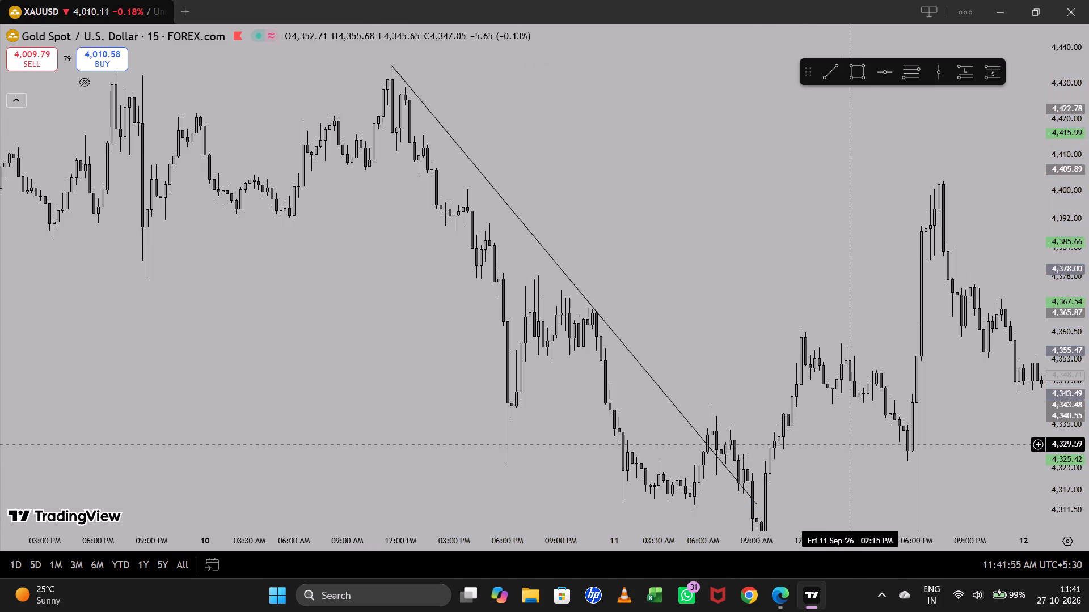
Mark the breakout zone with a thin rectangle at about 4,334, from 05:45 to about 14:30 on 11 September.
{"action": "left_click_drag", "start_coordinate": [849, 442], "coordinate": [713, 194]}
{"action": "left_click_drag", "start_coordinate": [1088, 294], "coordinate": [1070, 236]}
{"action": "left_click_drag", "start_coordinate": [738, 256], "coordinate": [737, 592]}
{"action": "left_click_drag", "start_coordinate": [644, 386], "coordinate": [487, 2]}
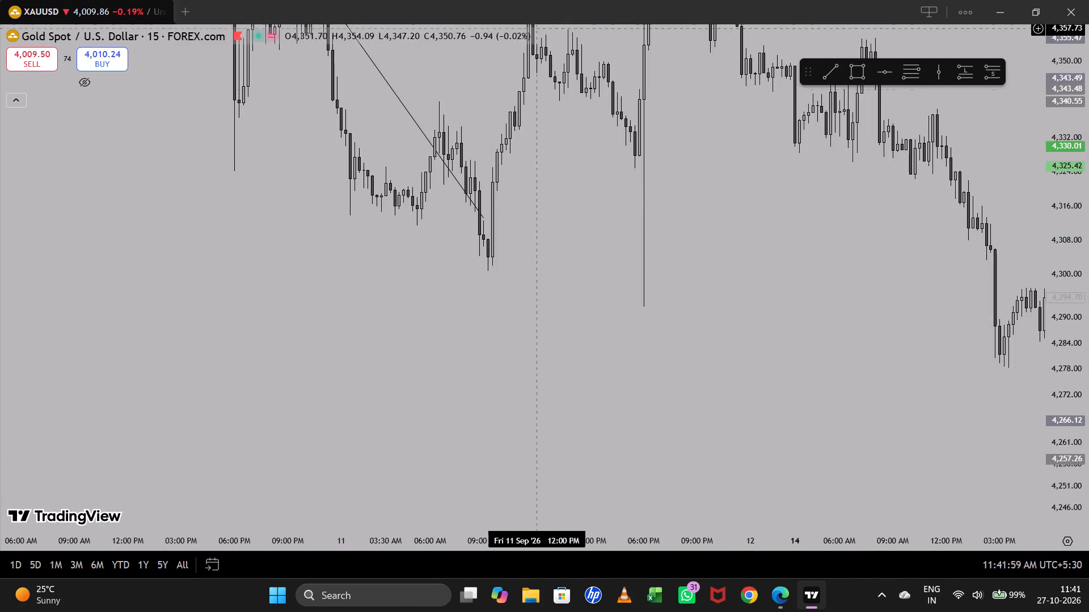
{"action": "left_click_drag", "start_coordinate": [590, 203], "coordinate": [641, 350]}
{"action": "left_click_drag", "start_coordinate": [1088, 295], "coordinate": [1084, 256]}
{"action": "left_click_drag", "start_coordinate": [873, 309], "coordinate": [879, 321]}
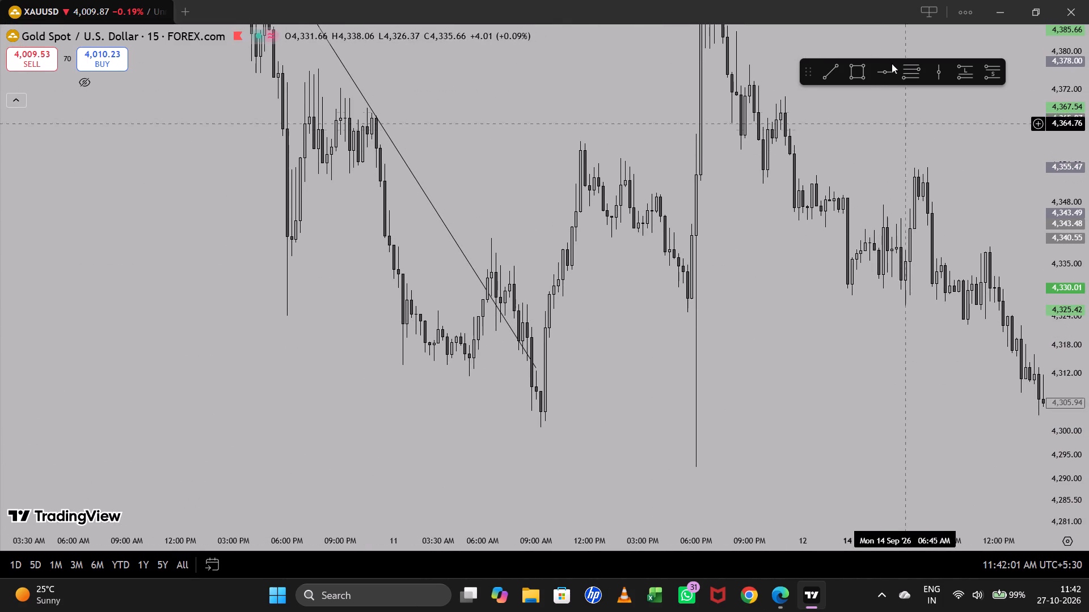
{"action": "left_click", "coordinate": [856, 71]}
{"action": "left_click", "coordinate": [478, 270]}
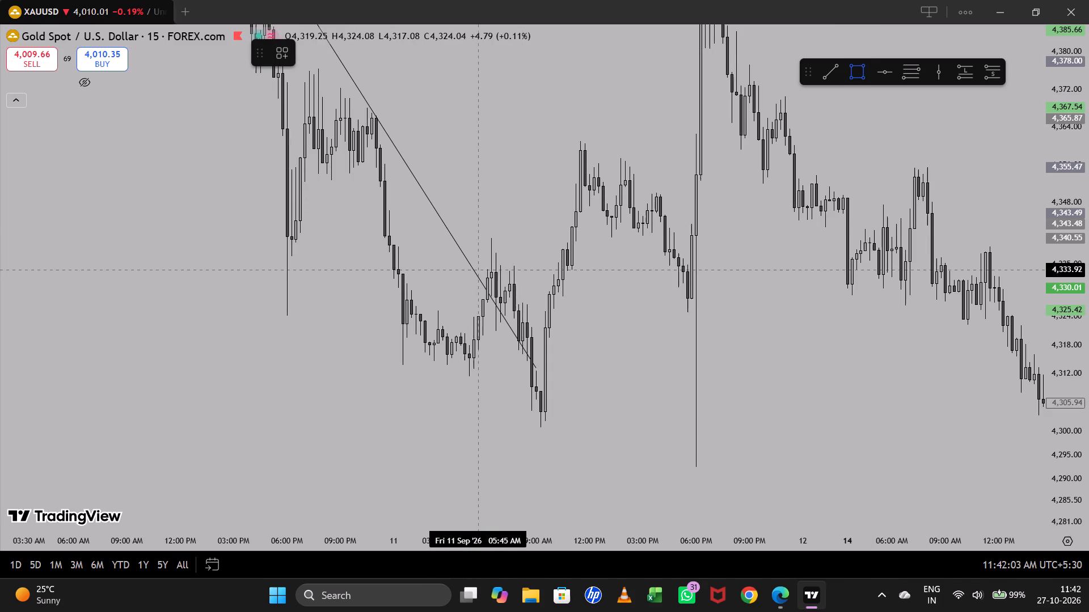
{"action": "left_click", "coordinate": [635, 274]}
{"action": "left_click", "coordinate": [919, 137]}
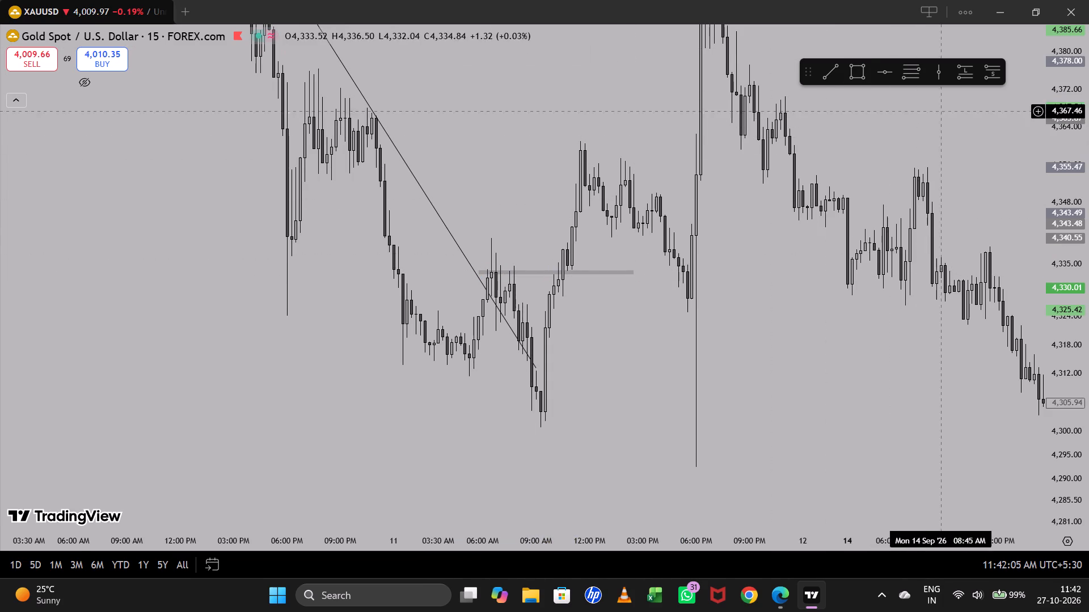
Place a long position from 10:30 to about 12:15 on 11 September, entry 4,338.10, stop 4,328.10 and target 4,361.00.
{"action": "left_click", "coordinate": [958, 81]}
{"action": "left_click", "coordinate": [564, 250]}
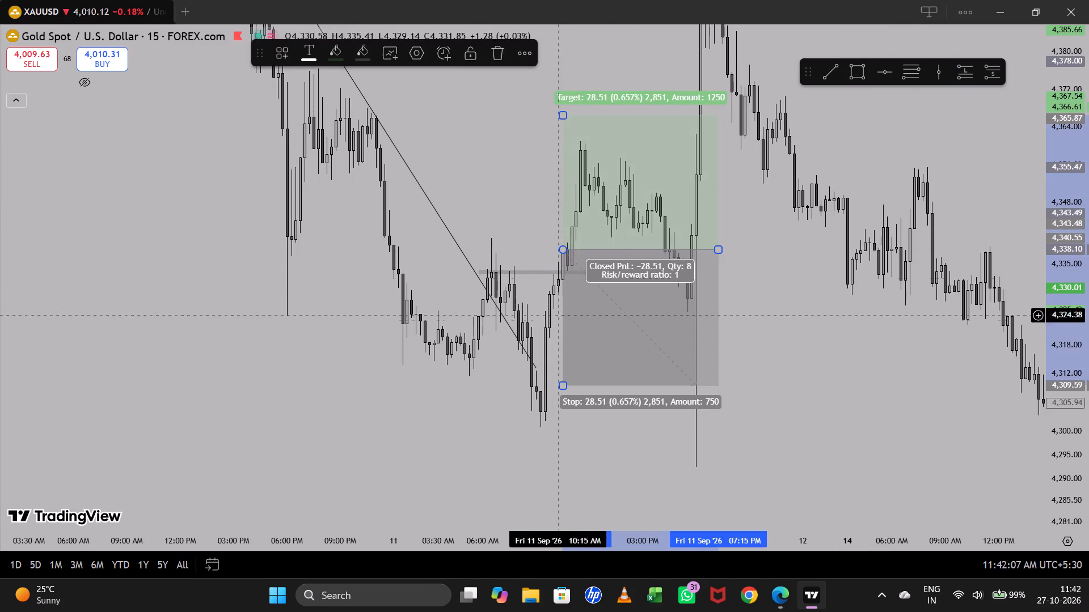
{"action": "left_click_drag", "start_coordinate": [560, 388], "coordinate": [571, 316]}
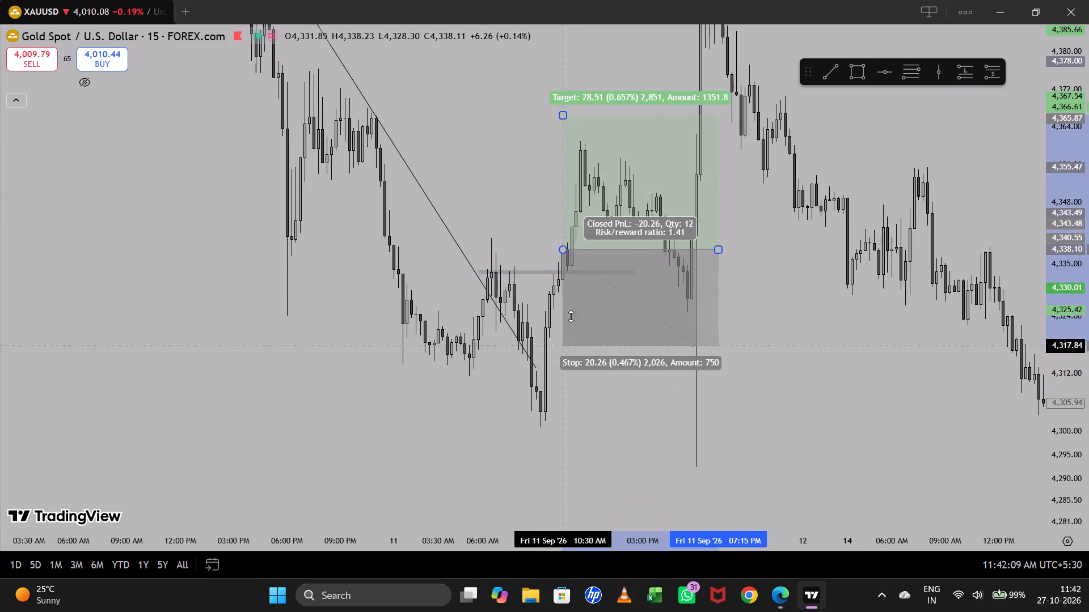
{"action": "left_click_drag", "start_coordinate": [571, 316], "coordinate": [583, 297]}
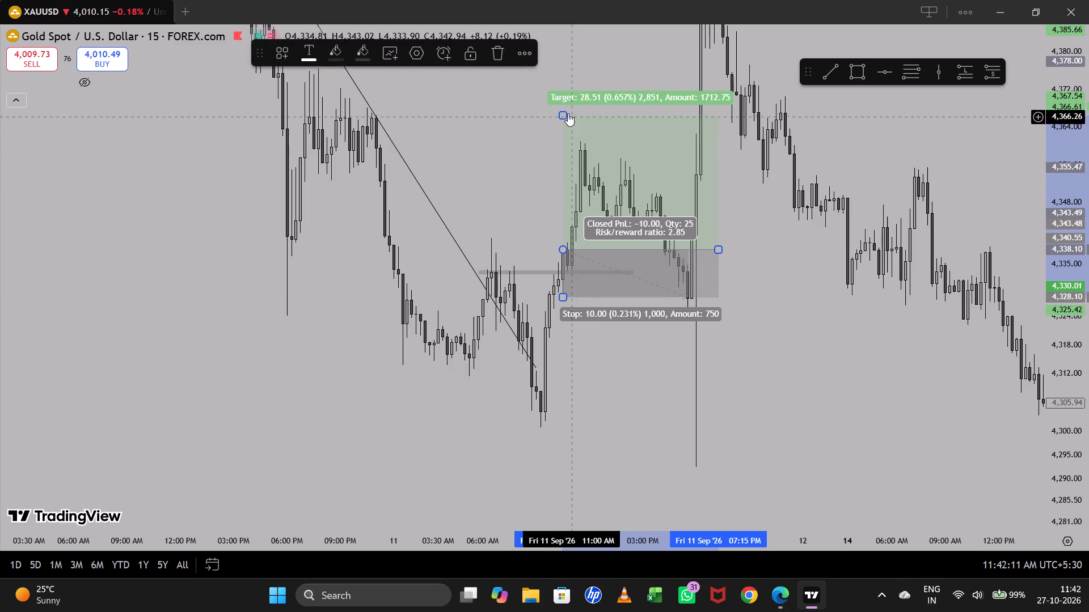
{"action": "left_click_drag", "start_coordinate": [562, 110], "coordinate": [562, 141]}
{"action": "left_click", "coordinate": [807, 328]}
{"action": "left_click_drag", "start_coordinate": [718, 248], "coordinate": [669, 248]}
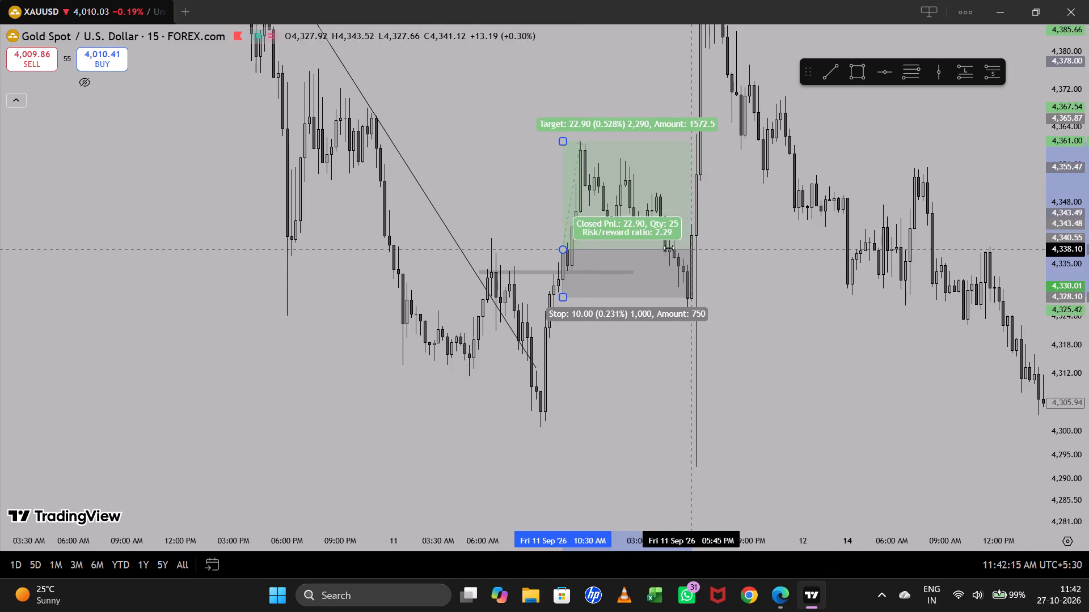
{"action": "left_click_drag", "start_coordinate": [669, 248], "coordinate": [595, 234]}
{"action": "left_click", "coordinate": [774, 325]}
Examine the candles from 11 to 16 September for another breakout setup, dismissing the advertisement.
{"action": "left_click_drag", "start_coordinate": [790, 375], "coordinate": [577, 407]}
{"action": "left_click_drag", "start_coordinate": [1088, 179], "coordinate": [1074, 218]}
{"action": "scroll", "coordinate": [947, 220], "scroll_direction": "down", "scroll_amount": 2}
{"action": "scroll", "coordinate": [947, 220], "scroll_direction": "up", "scroll_amount": 1}
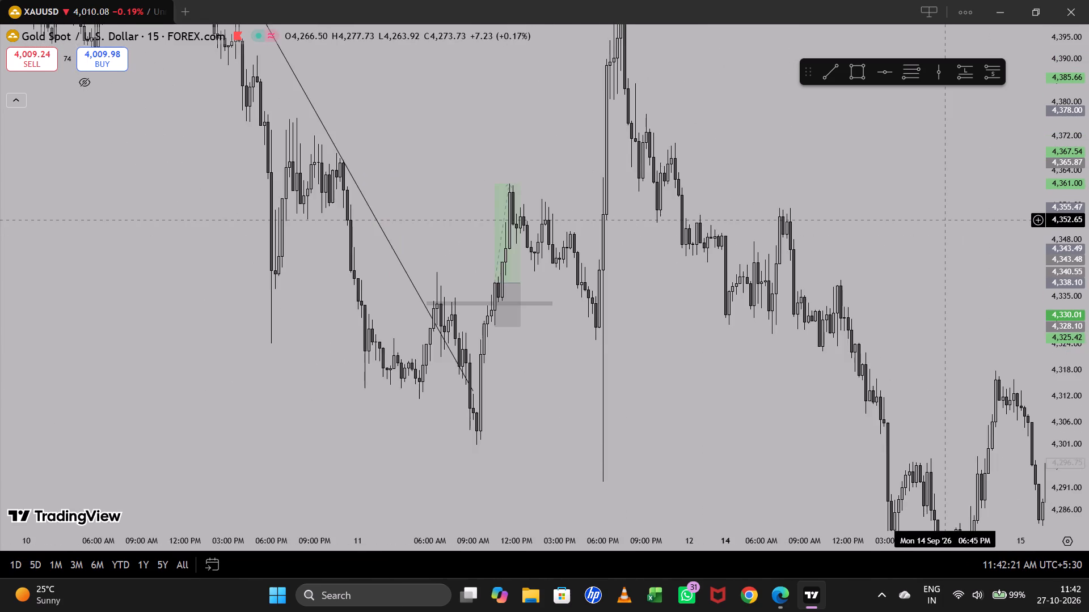
{"action": "scroll", "coordinate": [947, 220], "scroll_direction": "up", "scroll_amount": 1}
{"action": "left_click_drag", "start_coordinate": [1088, 228], "coordinate": [1086, 193]}
{"action": "left_click_drag", "start_coordinate": [1035, 192], "coordinate": [804, 230]}
{"action": "left_click_drag", "start_coordinate": [1087, 207], "coordinate": [1060, 271]}
{"action": "left_click_drag", "start_coordinate": [917, 298], "coordinate": [836, 252]}
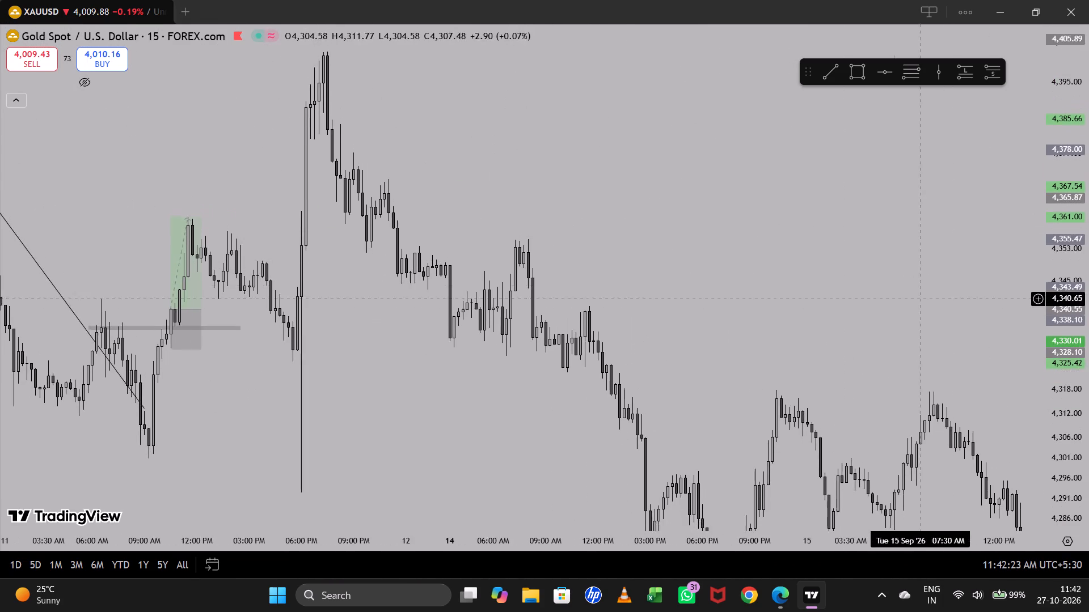
{"action": "left_click_drag", "start_coordinate": [836, 252], "coordinate": [767, 216]}
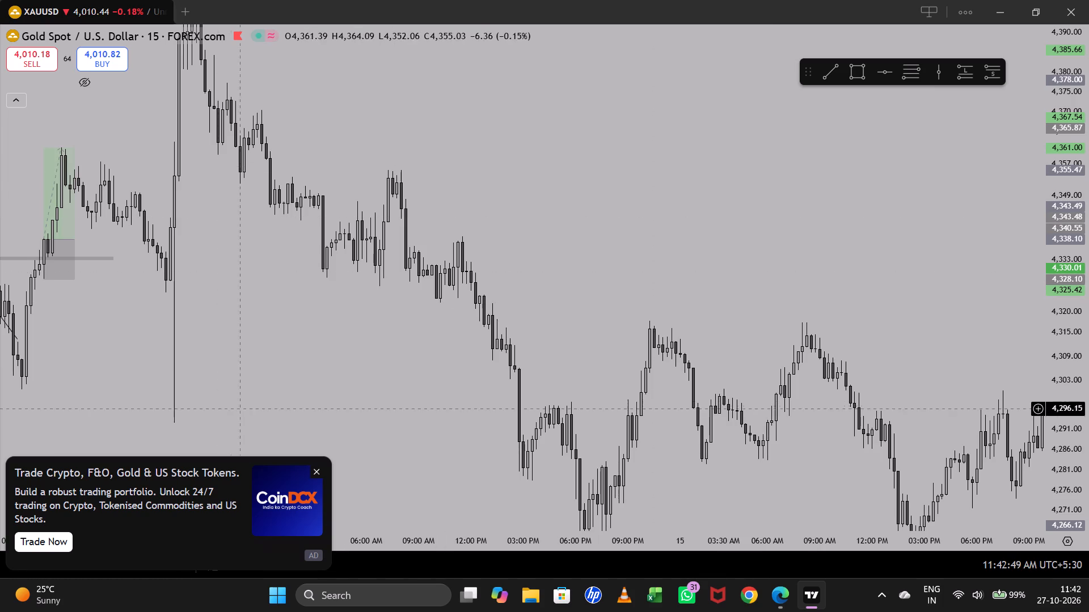
{"action": "left_click", "coordinate": [315, 470]}
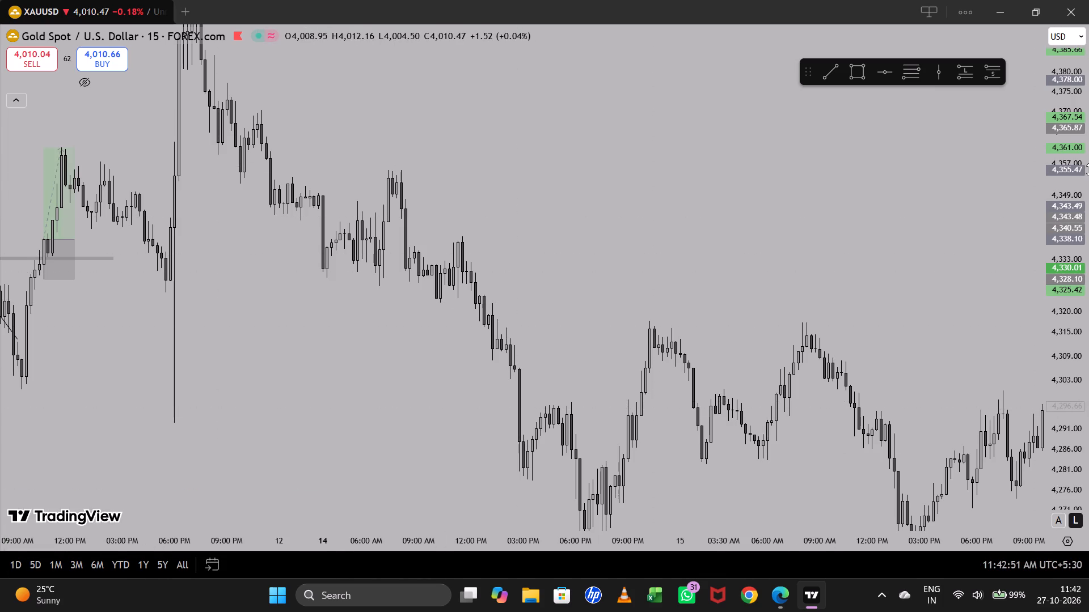
{"action": "left_click_drag", "start_coordinate": [1088, 150], "coordinate": [1085, 175]}
{"action": "scroll", "coordinate": [951, 253], "scroll_direction": "down", "scroll_amount": 2}
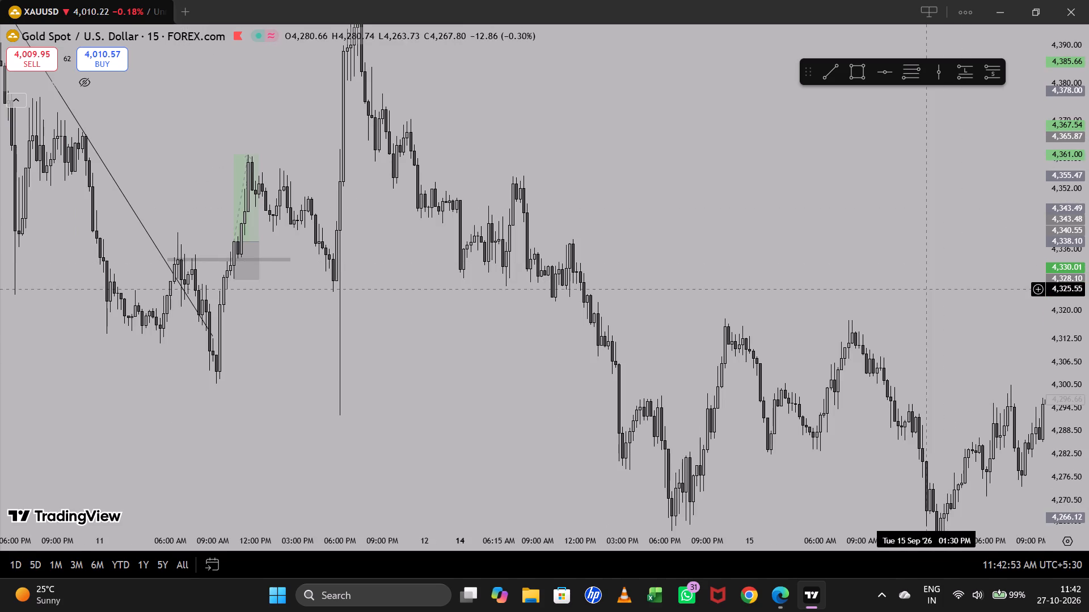
{"action": "scroll", "coordinate": [889, 296], "scroll_direction": "up", "scroll_amount": 1}
{"action": "left_click_drag", "start_coordinate": [843, 243], "coordinate": [856, 301]}
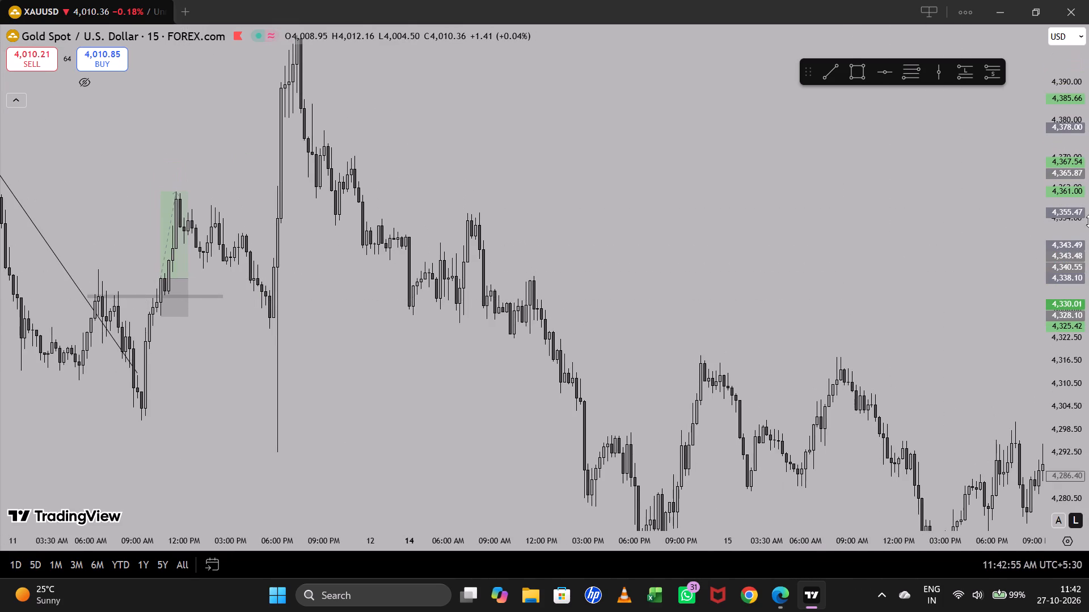
{"action": "left_click_drag", "start_coordinate": [936, 297], "coordinate": [857, 197]}
Close the TradingView and Microsoft Edge windows to return to the desktop.
{"action": "left_click", "coordinate": [1083, 22]}
{"action": "left_click", "coordinate": [1072, 10]}
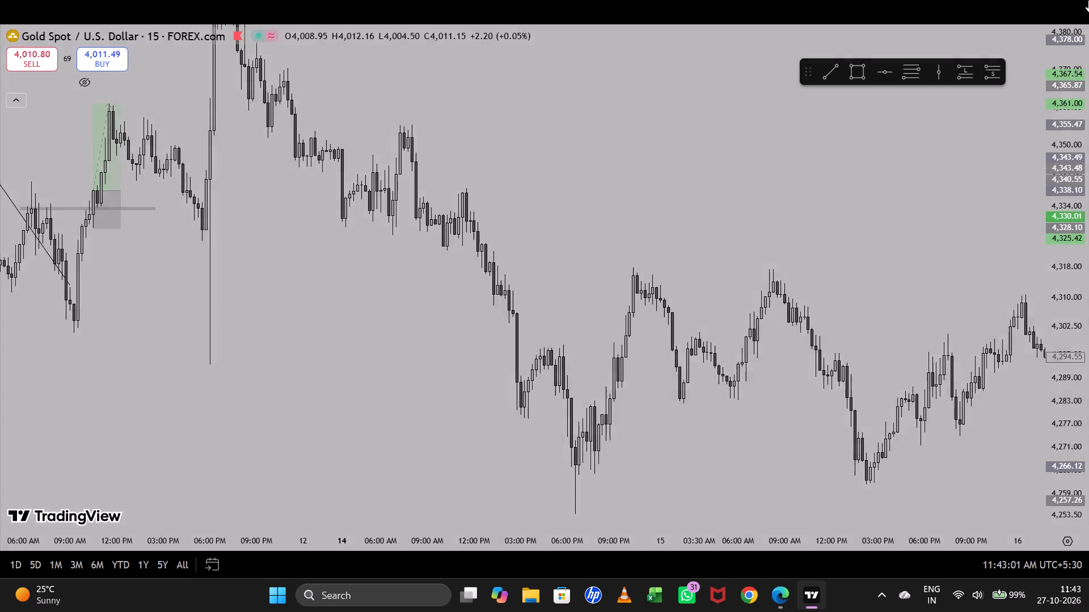
{"action": "left_click", "coordinate": [1080, 0]}
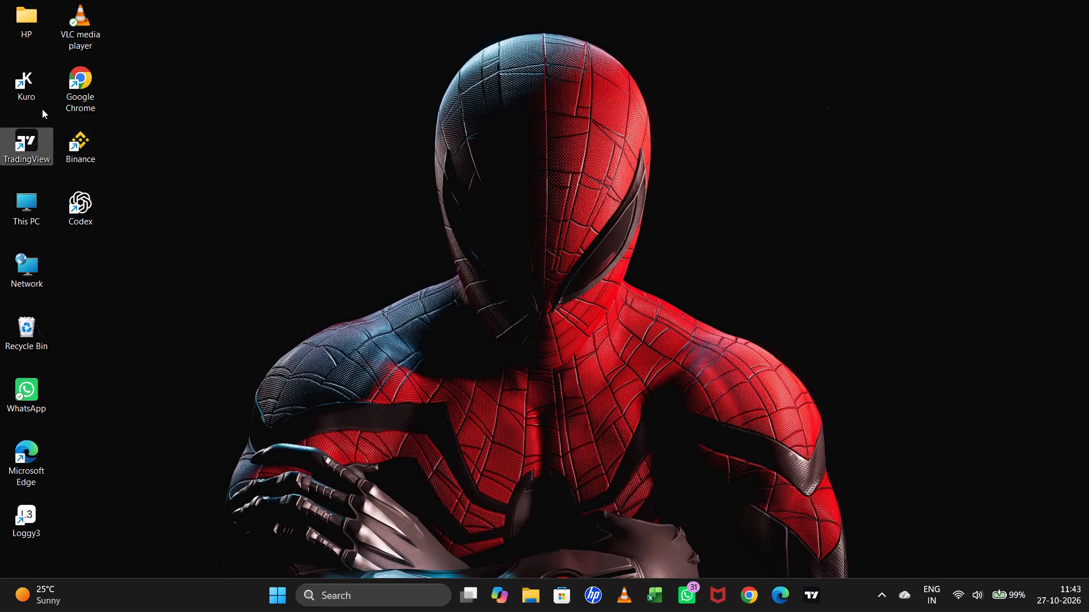
Launch Kuro from the desktop.
{"action": "double_click", "coordinate": [26, 76]}
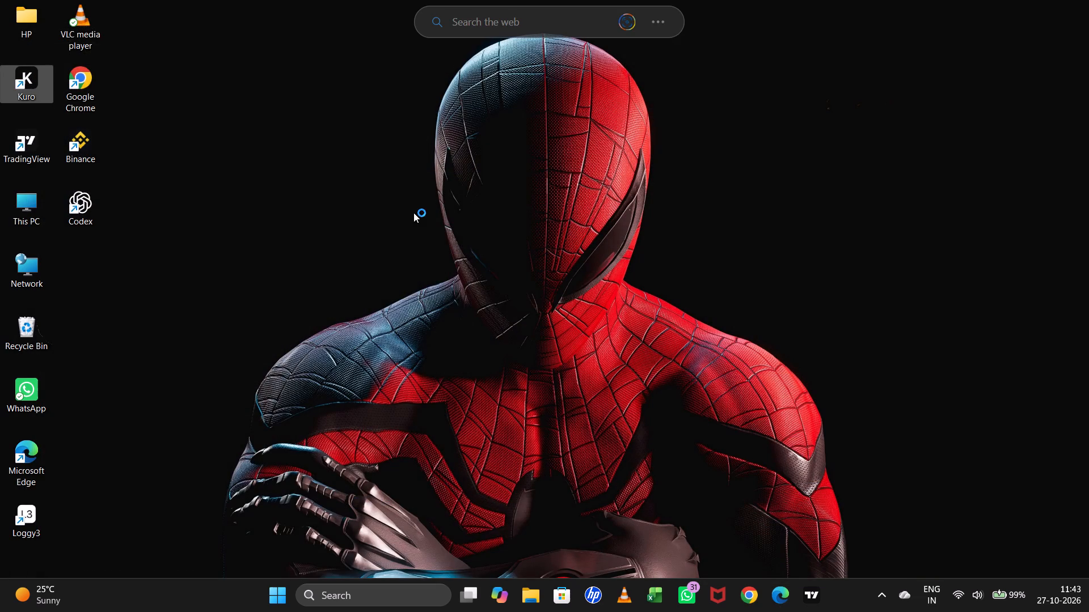